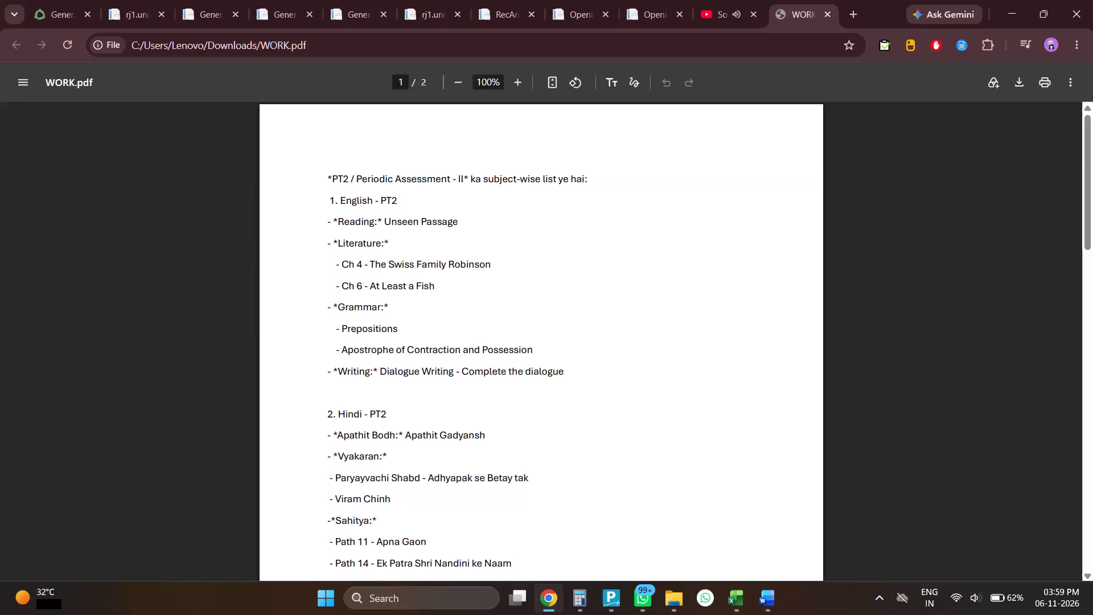
Close the WORK.pdf file, the WORK document in Word and the Downloads folder window.
click(831, 11)
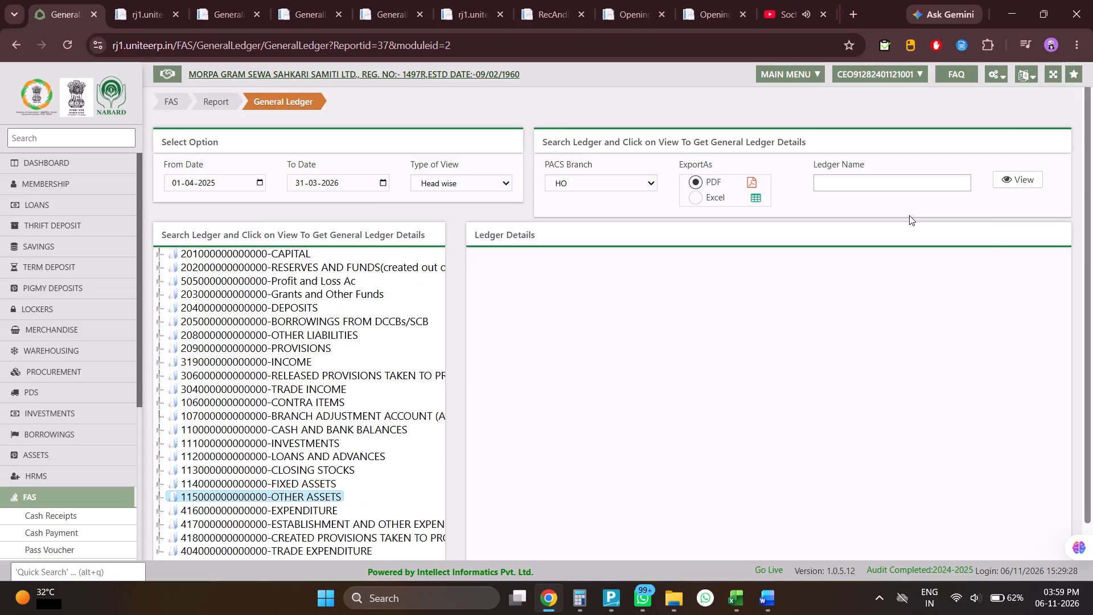
key(alt+Tab)
click(1092, 0)
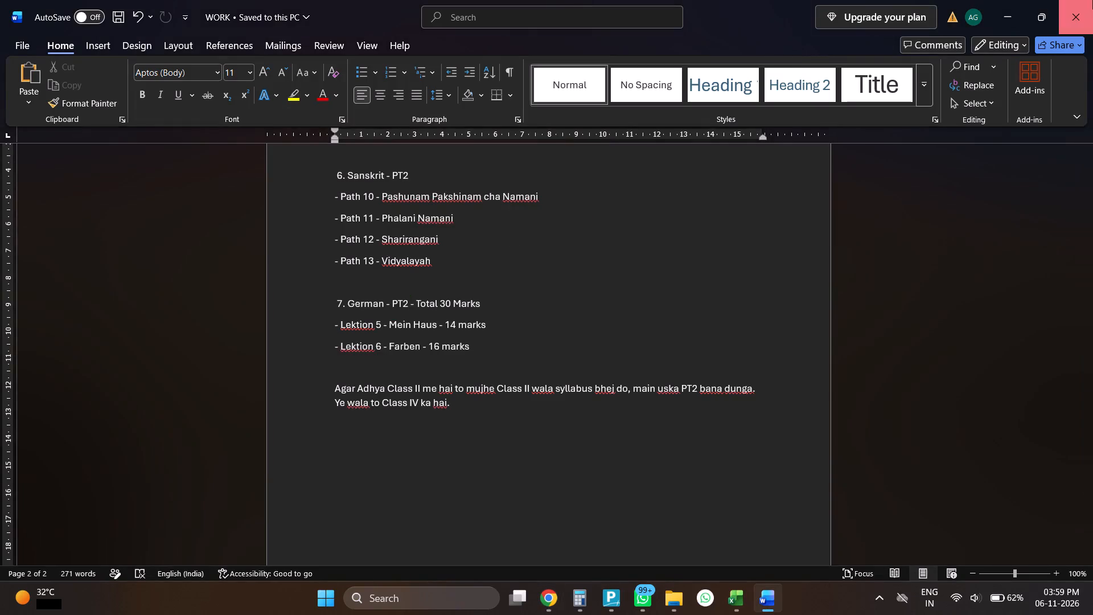
key(alt+Tab)
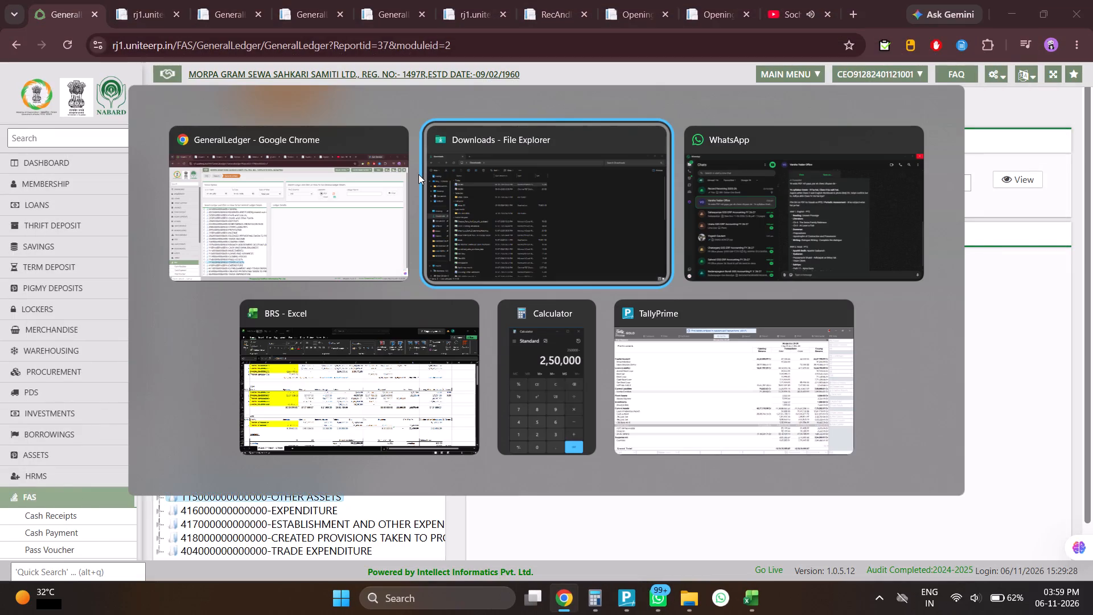
click(1092, 0)
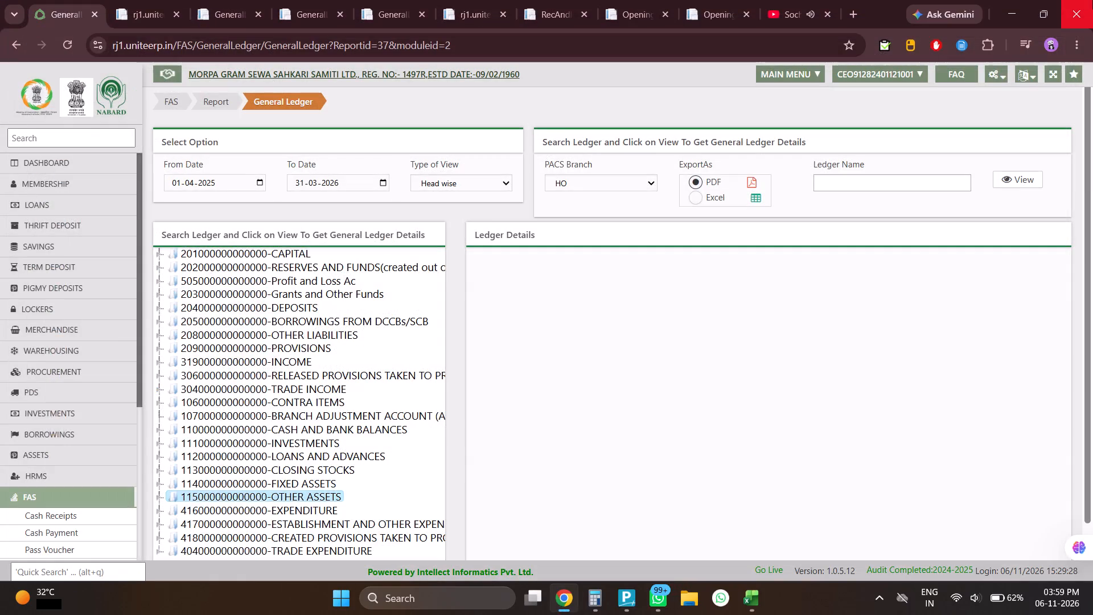
Review the open Other Receivables report, and examine the Online Share Capital HO ledger's April and May 2025 entries.
click(135, 0)
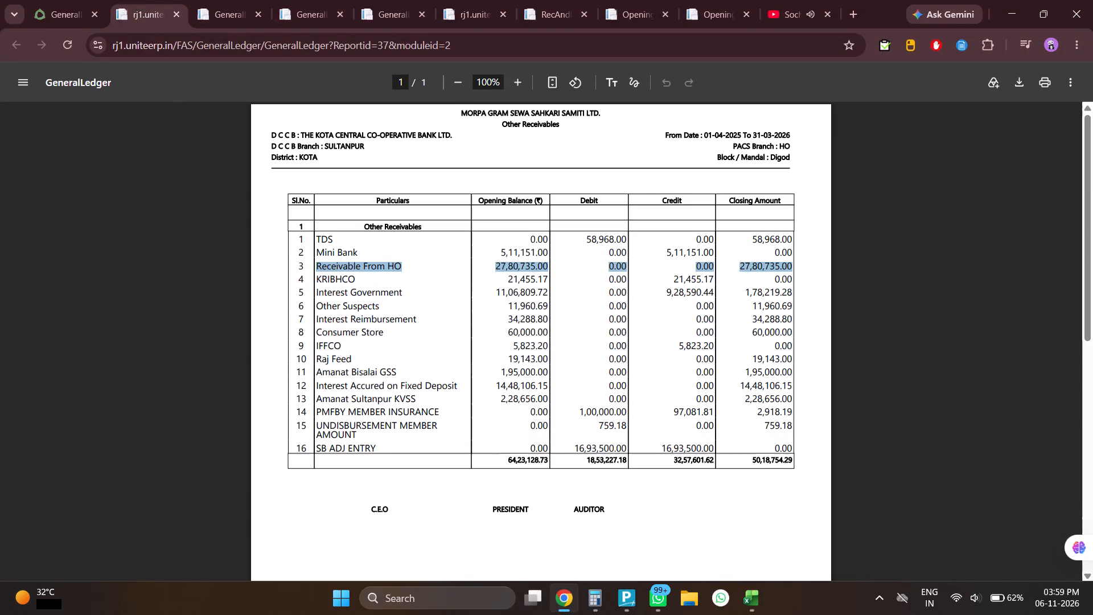
click(239, 0)
triple_click(513, 81)
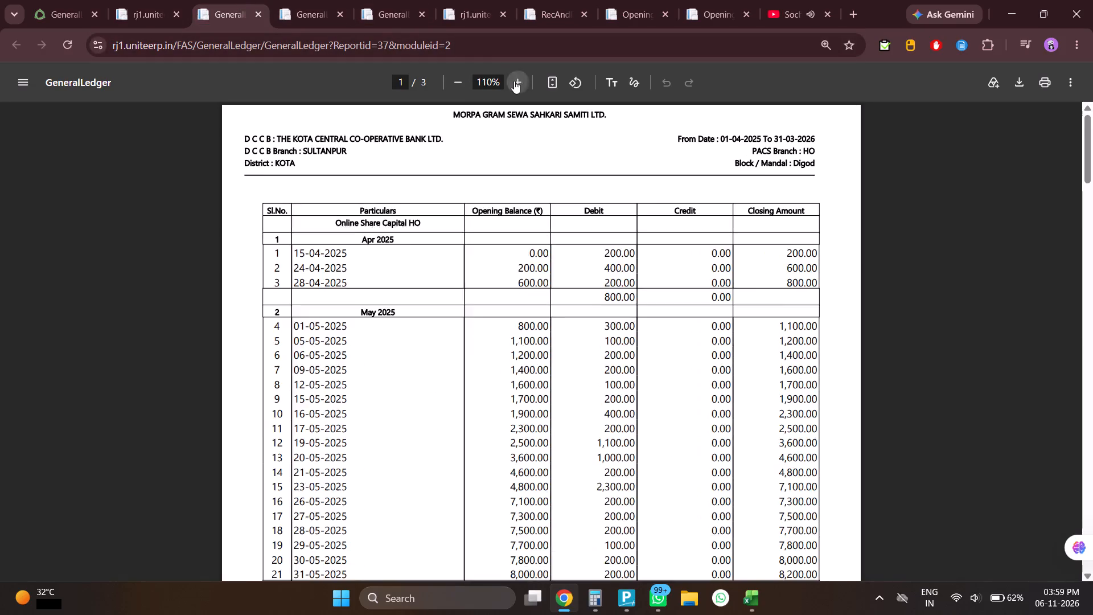
drag(521, 306, 557, 394)
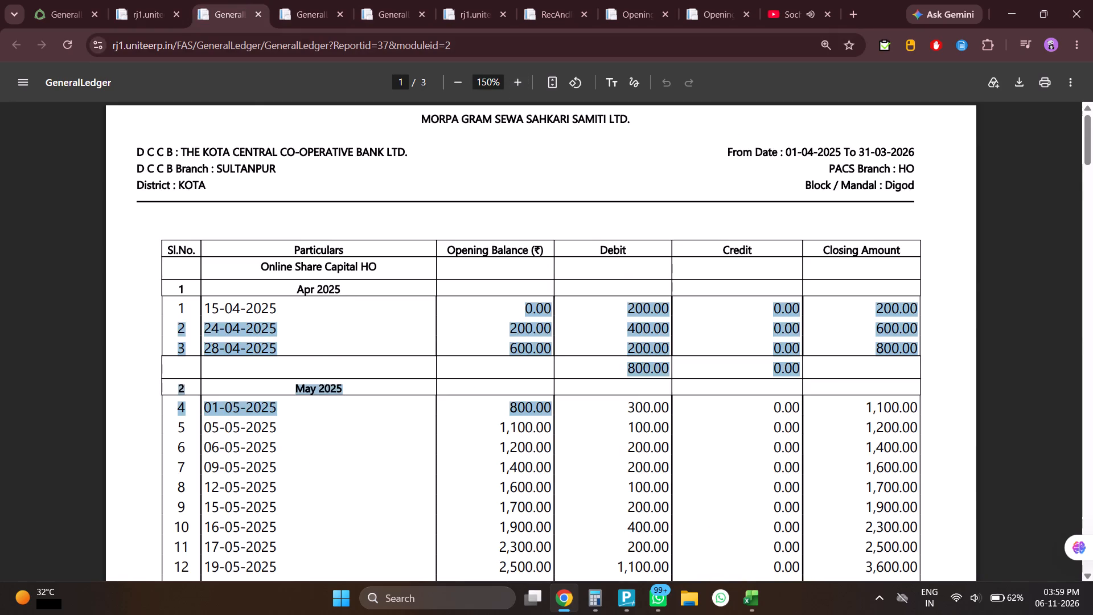
drag(557, 394, 590, 480)
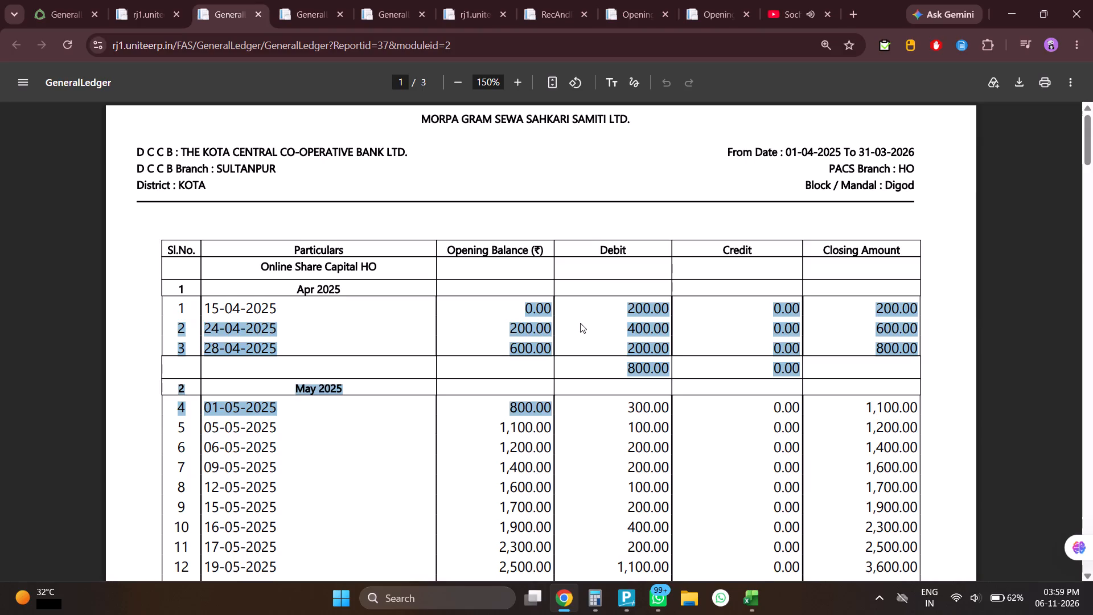
key(alt+Tab)
key(alt+Tab)
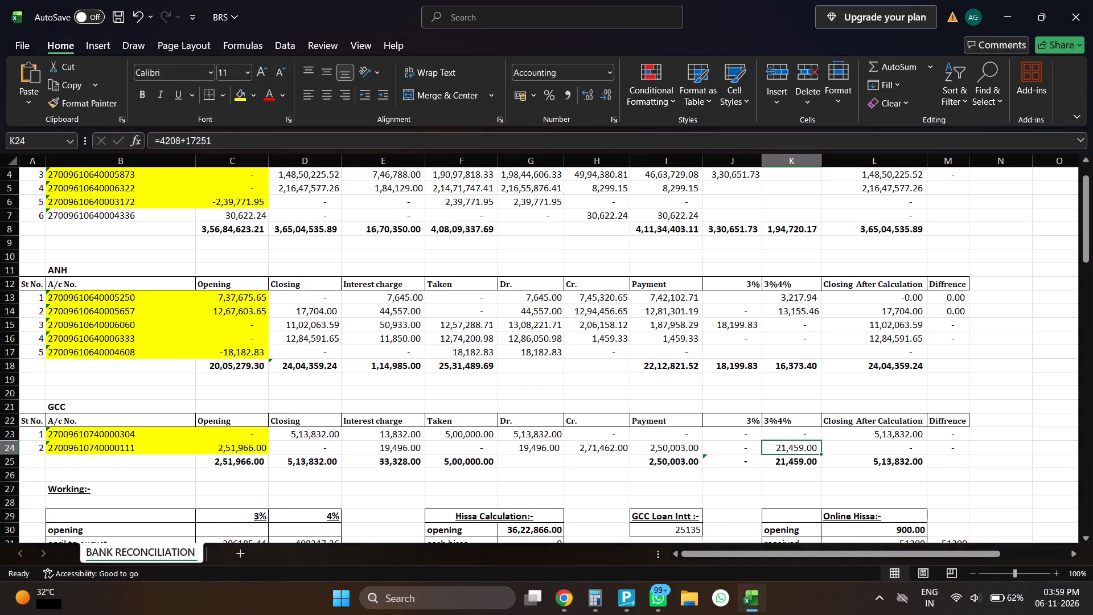
scroll(580, 323, down, 3)
scroll(580, 323, up, 1)
scroll(600, 330, down, 1)
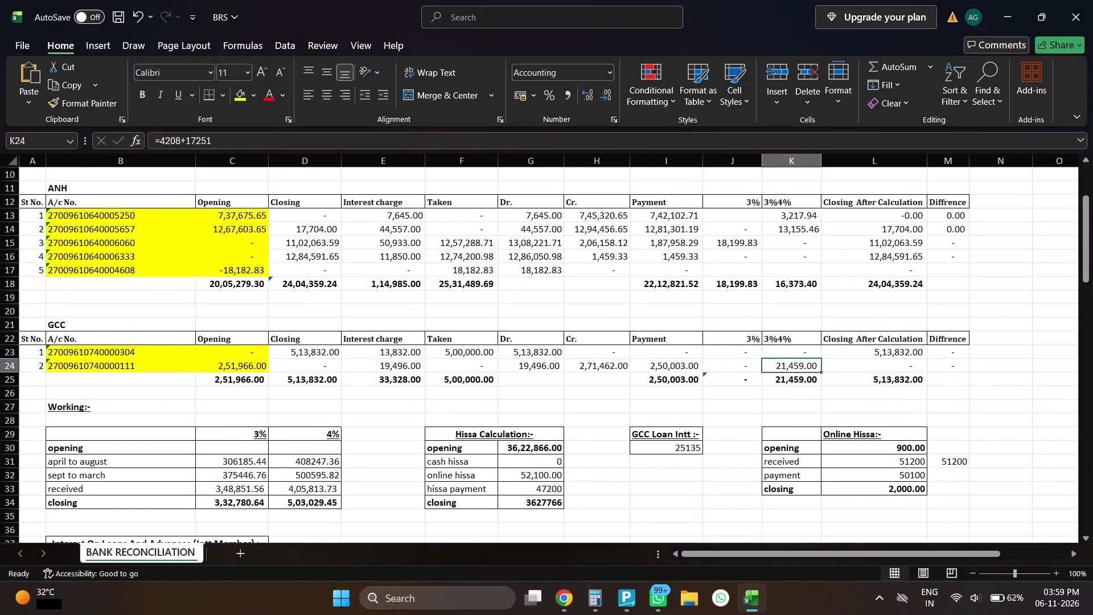
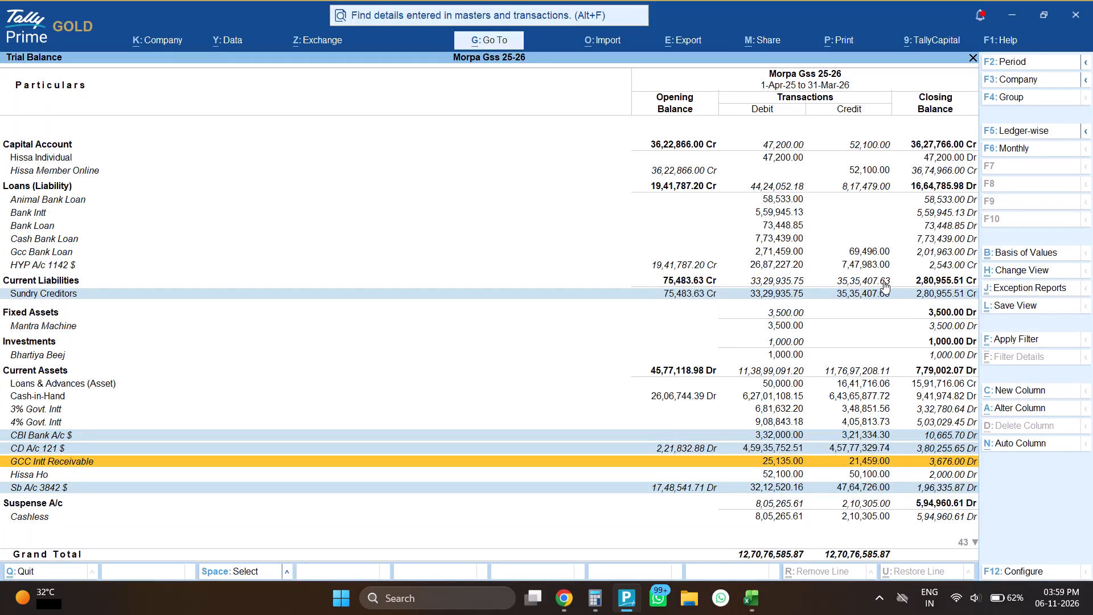
key(Down)
key(Down)
key(Down)
key(Down)
key(Down)
key(Down)
key(Down)
key(Down)
key(Down)
key(Down)
key(Down)
key(Down)
key(Down)
key(Down)
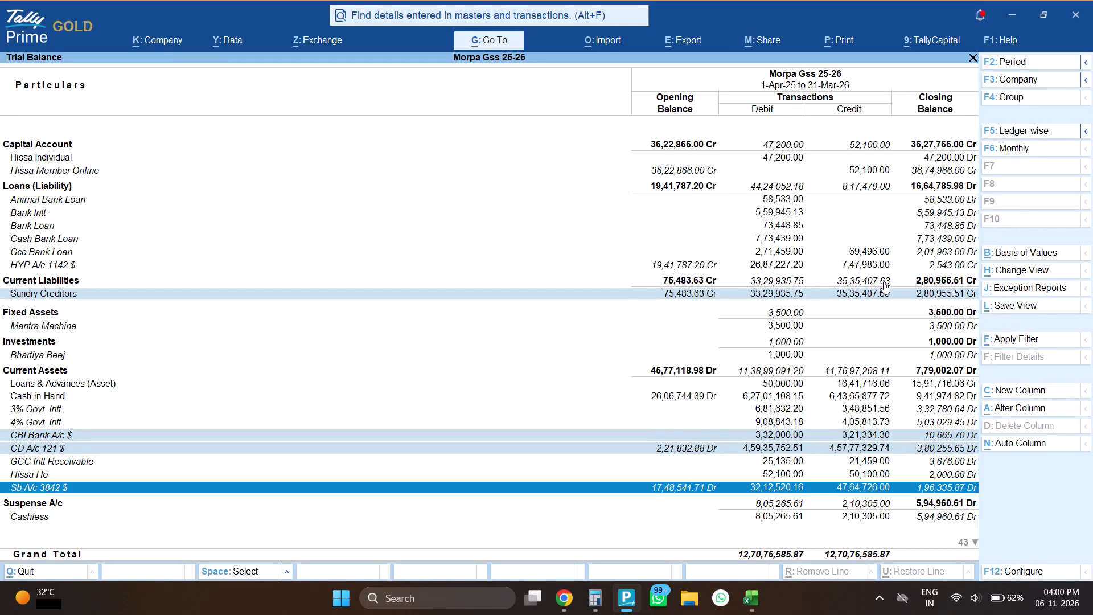
key(Down)
key(Up)
key(Up)
key(Up)
key(Up)
key(Up)
key(Up)
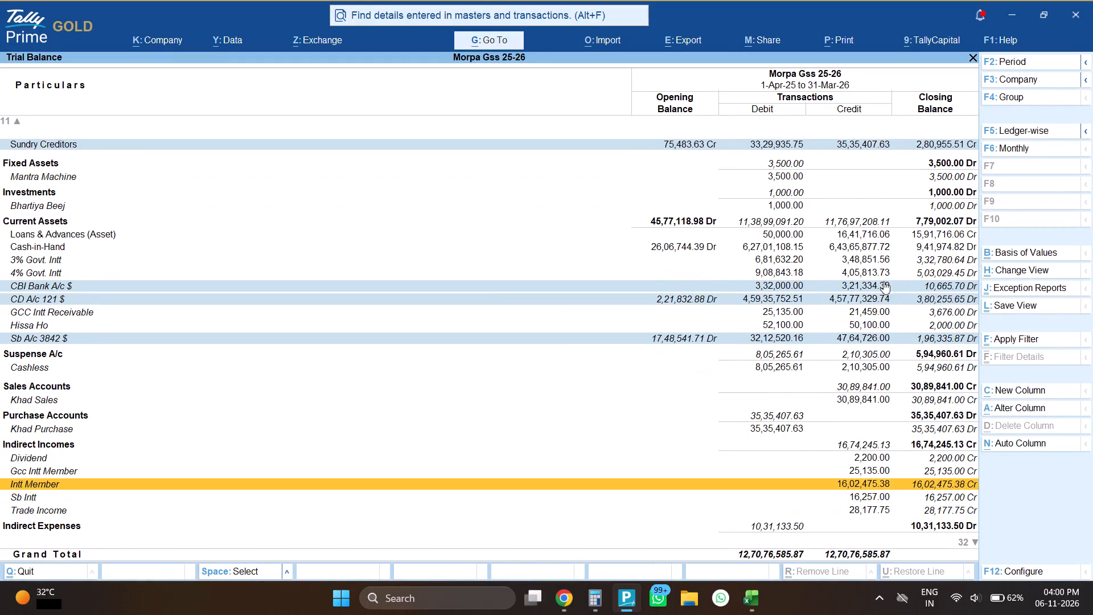
key(Down)
key(Down)
key(Down)
key(Down)
key(Down)
key(Down)
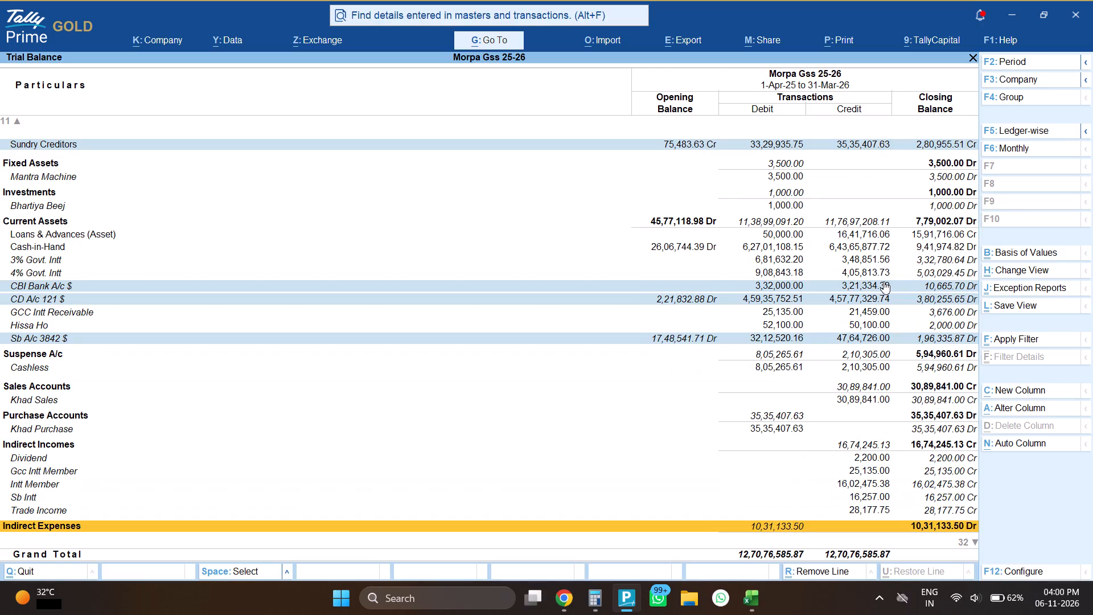
key(Down)
key(Down)
key(Down)
key(Down)
key(Down)
key(Down)
key(Down)
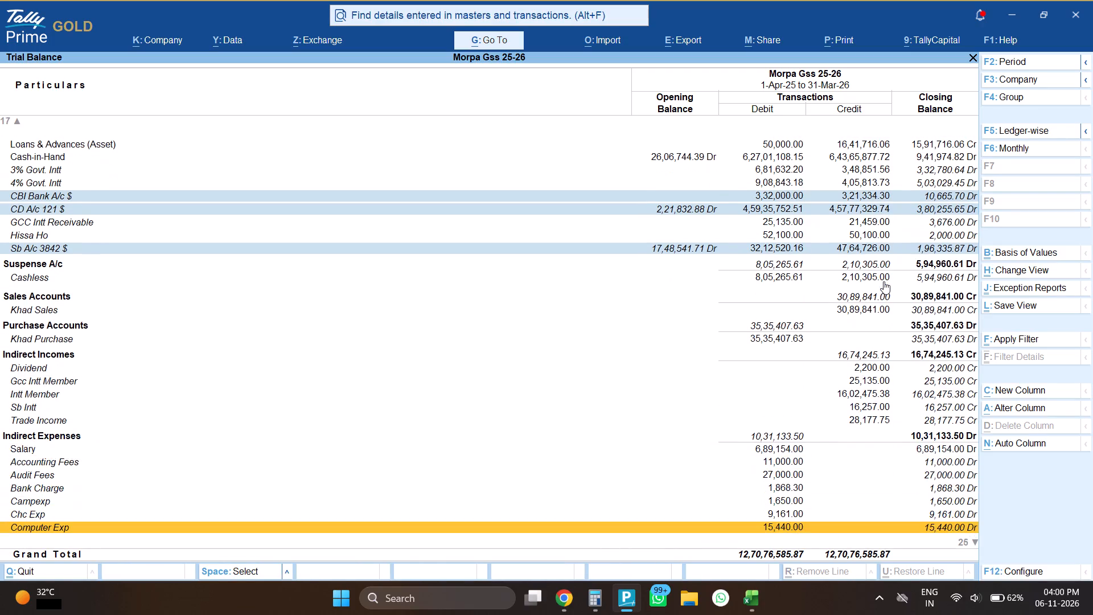
Review the trial balance's indirect income and current asset lines again, back to GCC Intt Receivable, and switch to the BRS workbook in Excel.
key(Up)
key(Up)
key(Up)
key(Up)
key(Up)
key(Up)
key(Up)
key(Up)
key(Up)
key(Up)
key(Up)
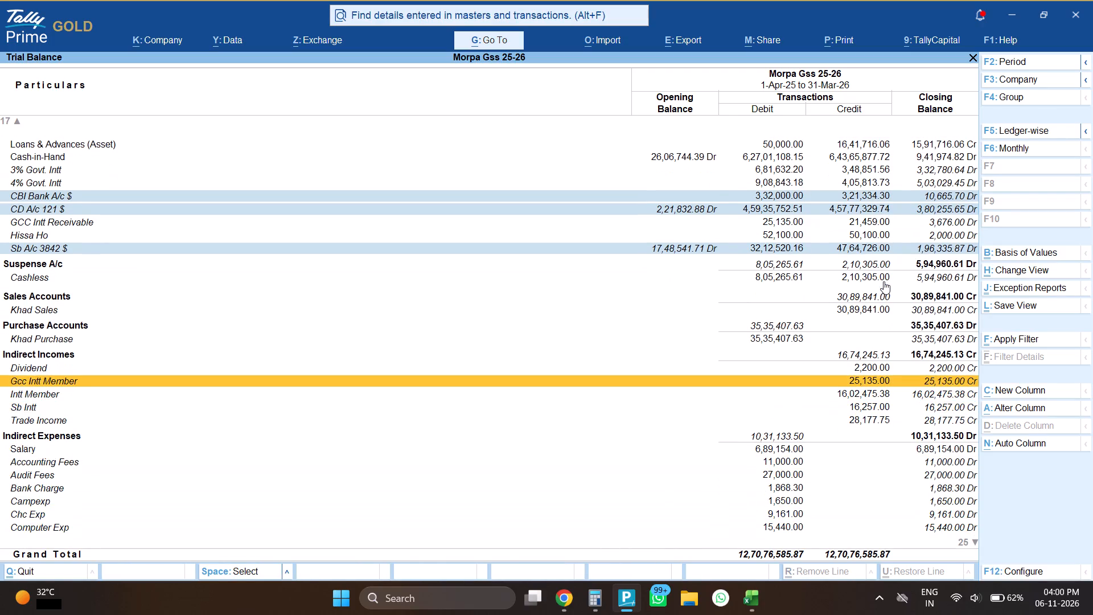
key(Up)
key(Up)
key(Up)
key(Up)
key(Up)
key(Up)
key(Up)
key(Up)
key(Up)
key(Up)
key(Up)
key(Up)
key(Up)
key(Up)
key(Up)
key(Down)
key(Down)
key(Down)
key(Down)
key(alt+Tab)
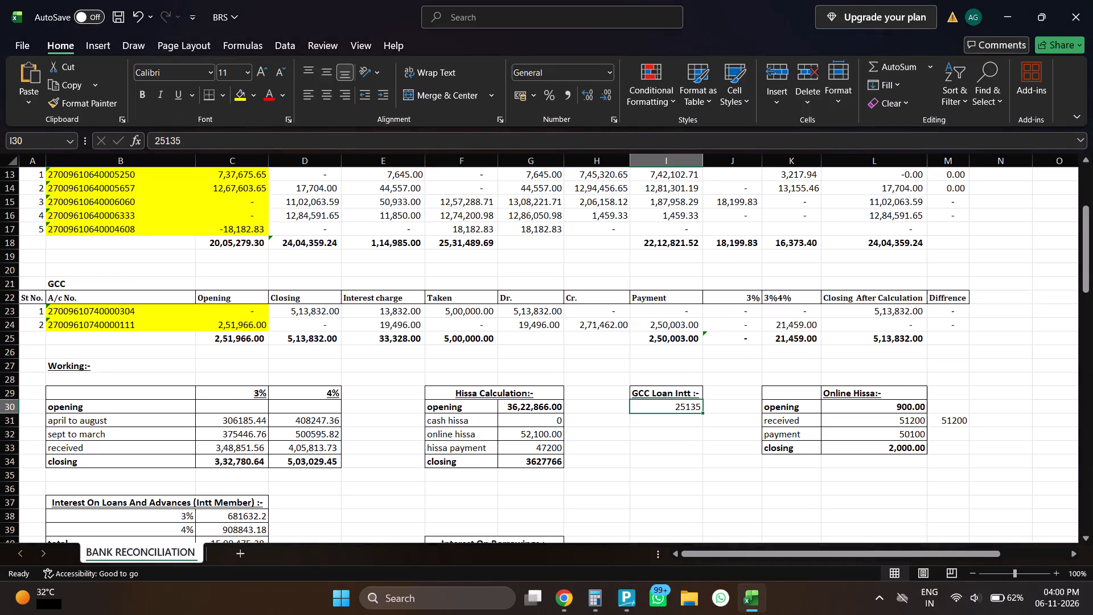
Compare the GCC Intt Receivable and 4% Govt. Intt rows of TallyPrime's trial balance with the workings in the BRS workbook.
key(alt+Tab)
key(alt+Tab)
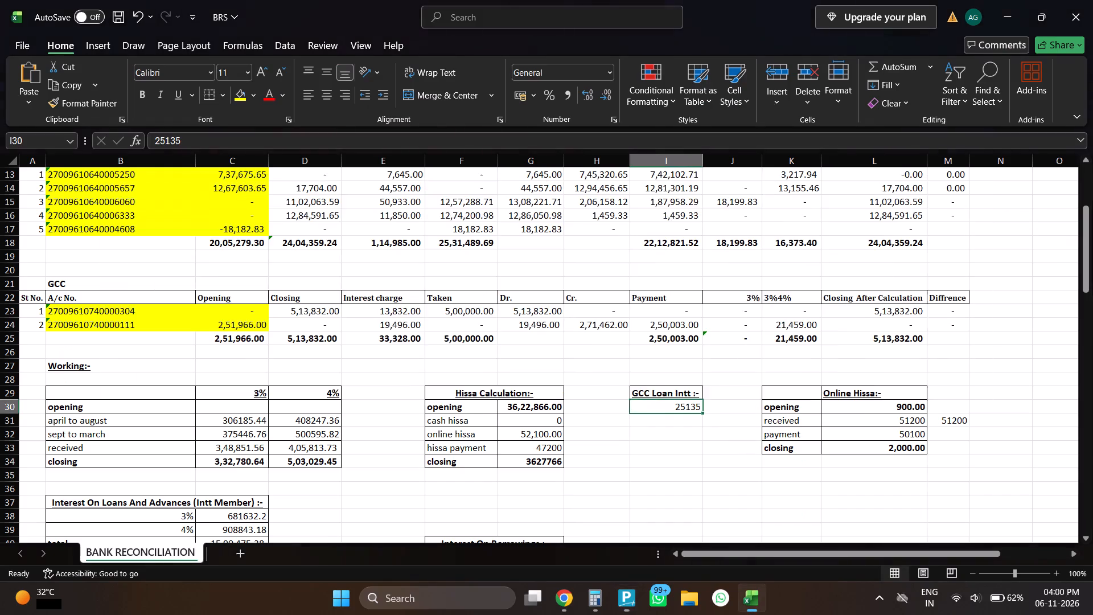
key(alt+Tab)
key(Up)
key(Up)
key(Up)
key(Up)
key(Up)
key(Up)
key(Up)
key(Up)
key(Up)
key(Up)
key(Up)
key(Up)
key(Up)
key(Up)
key(Up)
key(Up)
key(Up)
key(Up)
key(Up)
key(Up)
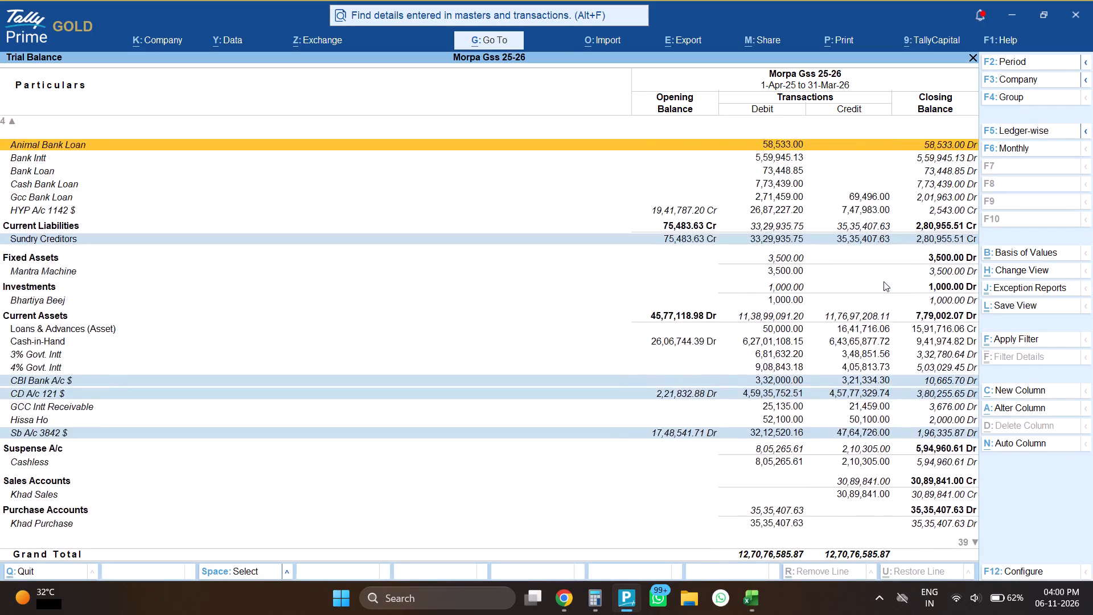
key(Down)
key(Down)
key(Down)
key(Down)
key(Down)
key(Down)
key(Down)
key(Down)
key(Down)
key(Down)
key(Down)
key(Down)
key(Down)
key(Down)
key(Down)
key(Down)
key(Down)
key(Down)
key(Down)
key(Down)
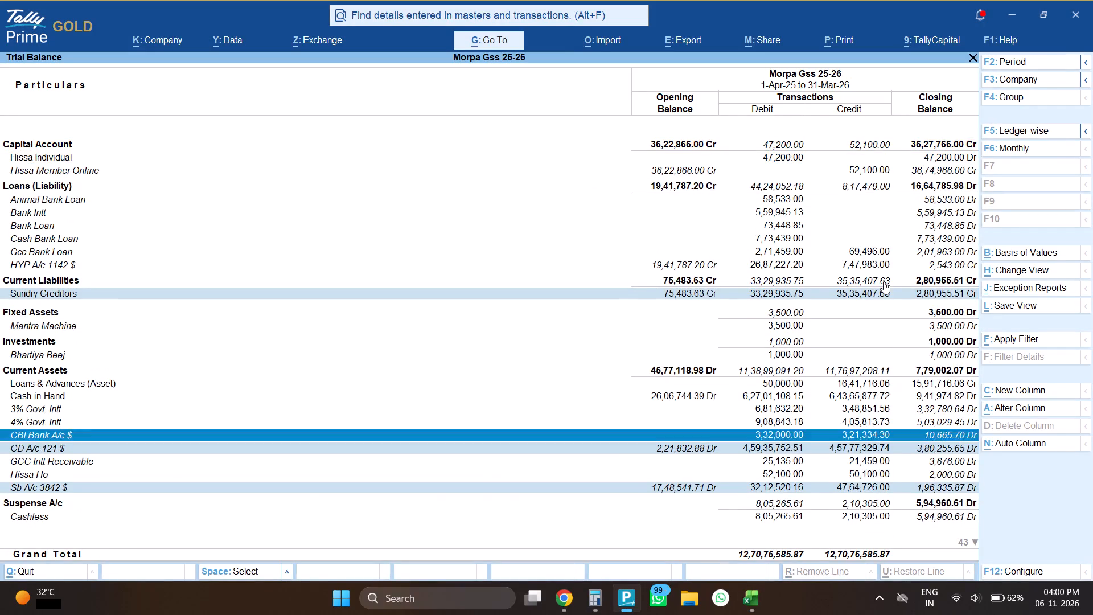
key(Down)
key(alt+Tab)
key(alt+Tab)
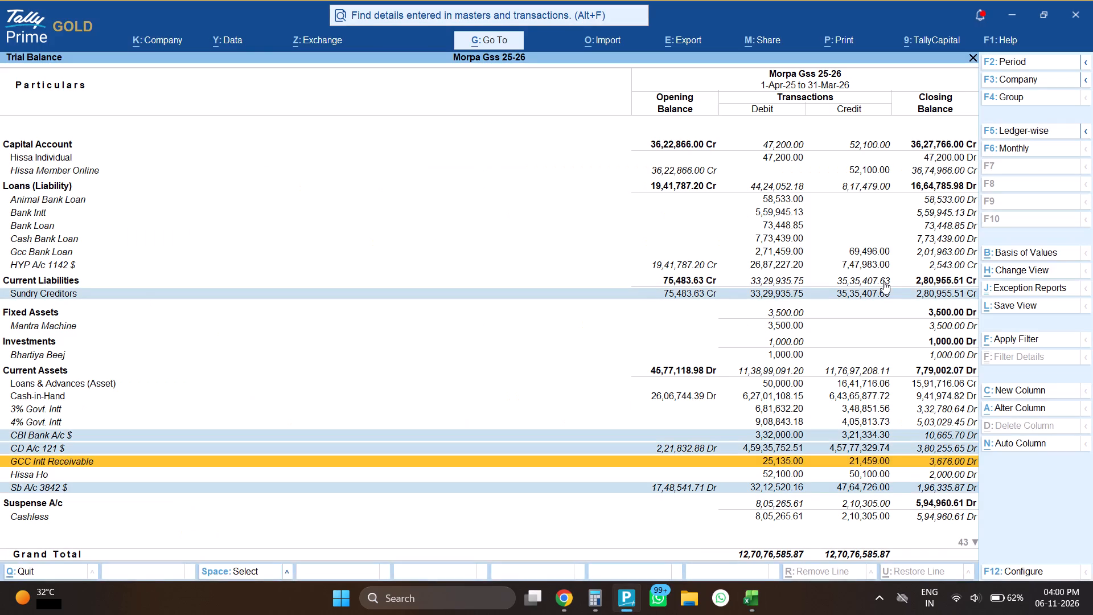
key(Up)
key(Up)
key(Up)
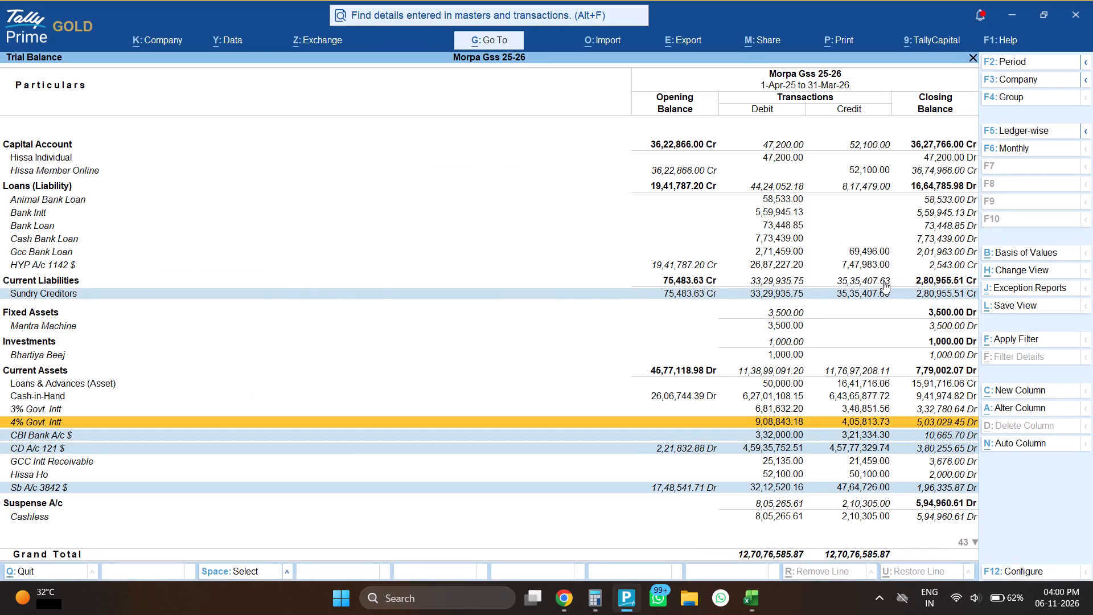
Go through the open ledger reports in Chrome and close the Gopal Credit Loan report.
key(alt+Tab)
key(alt+Tab)
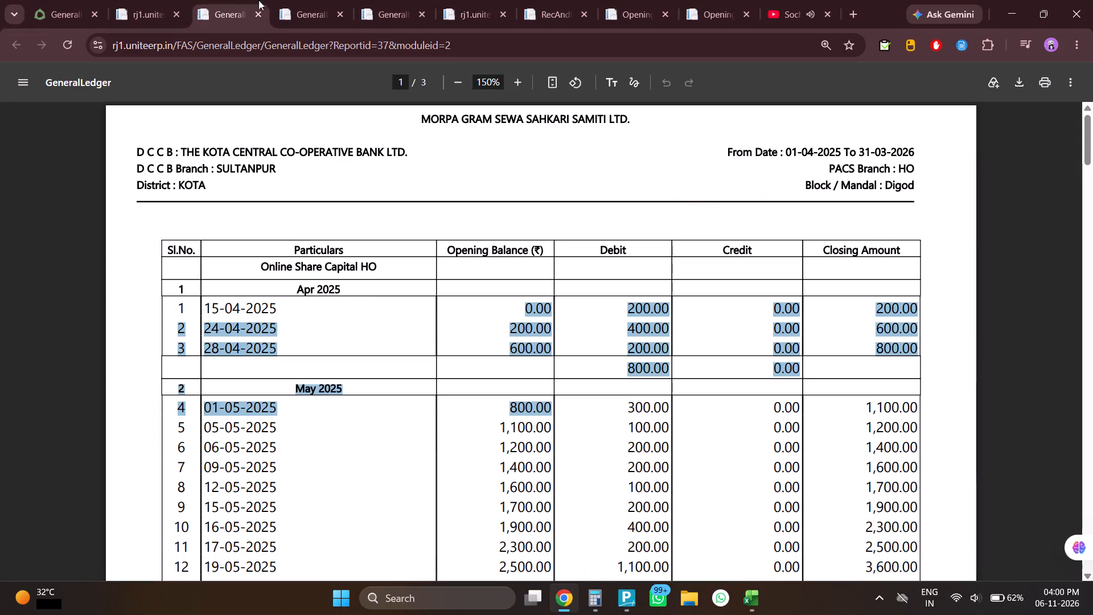
click(141, 0)
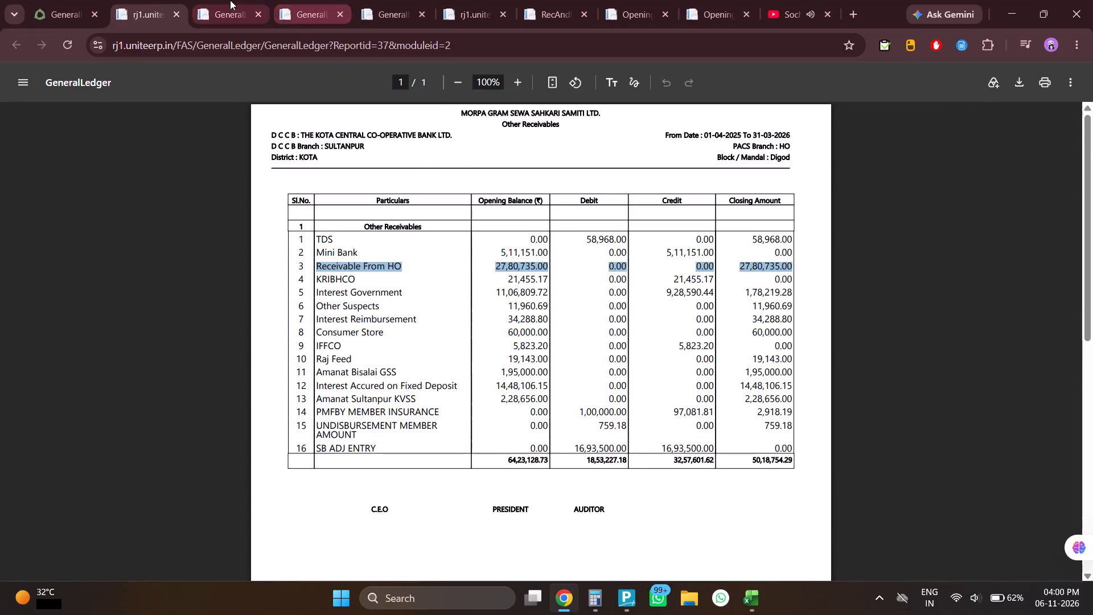
click(230, 0)
click(287, 0)
click(362, 0)
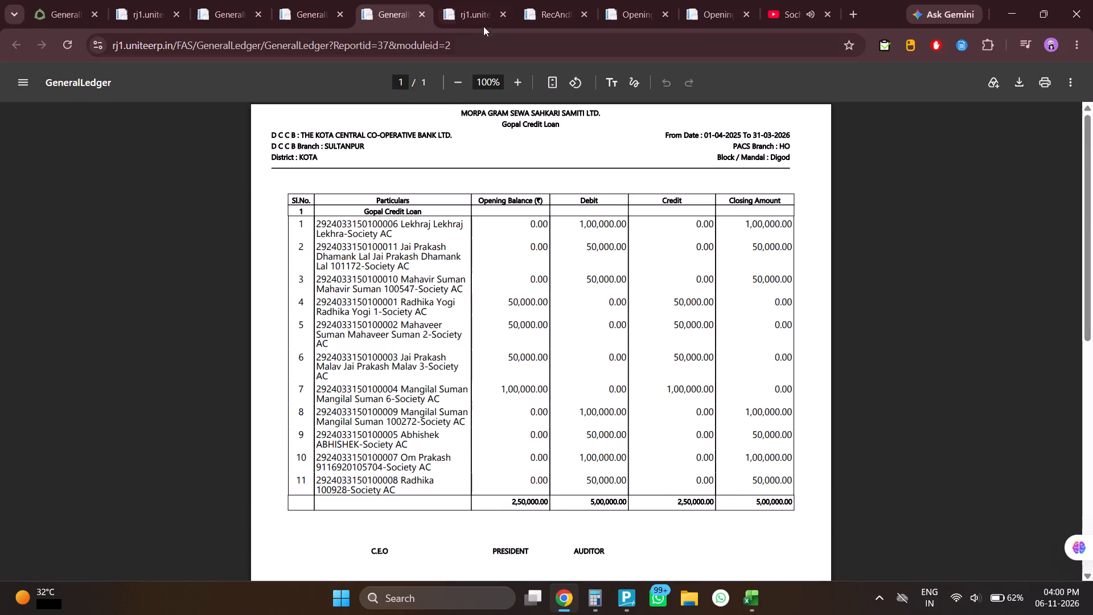
click(423, 15)
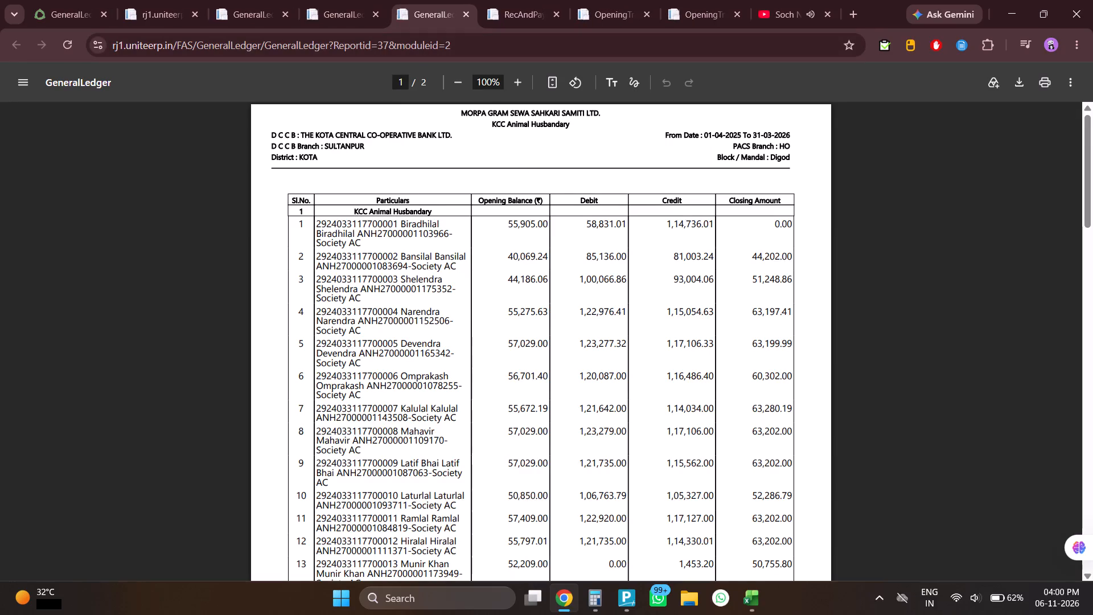
Examine the KCC Animal Husbandary report's closing page, and review the Sundry Debtors, Online Share Capital HO and Other Receivables reports.
scroll(568, 438, down, 20)
scroll(568, 438, up, 4)
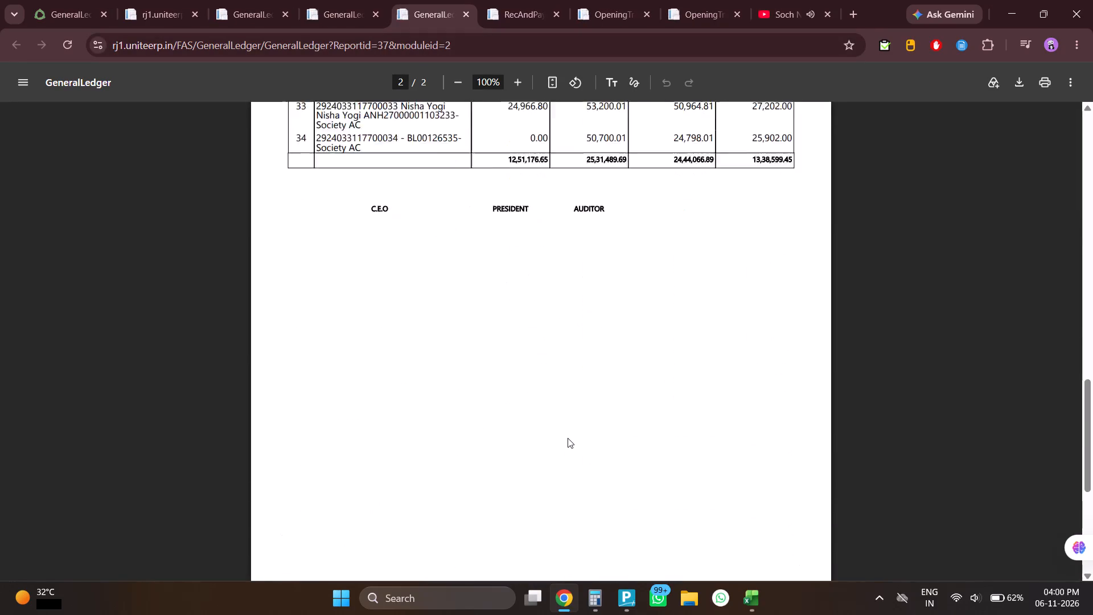
scroll(568, 438, up, 16)
click(328, 0)
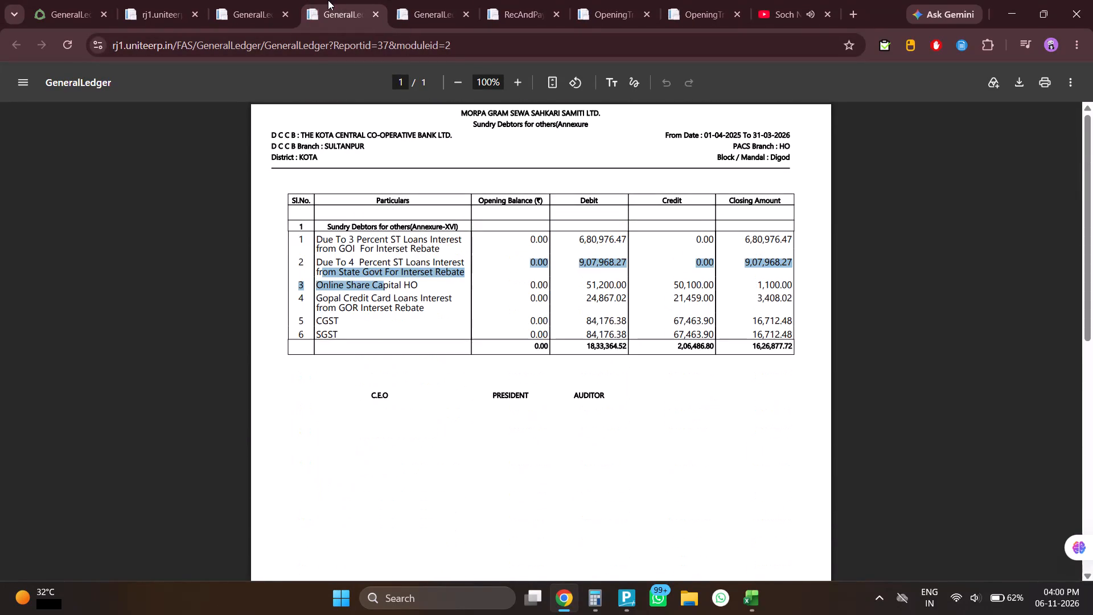
click(248, 0)
click(194, 0)
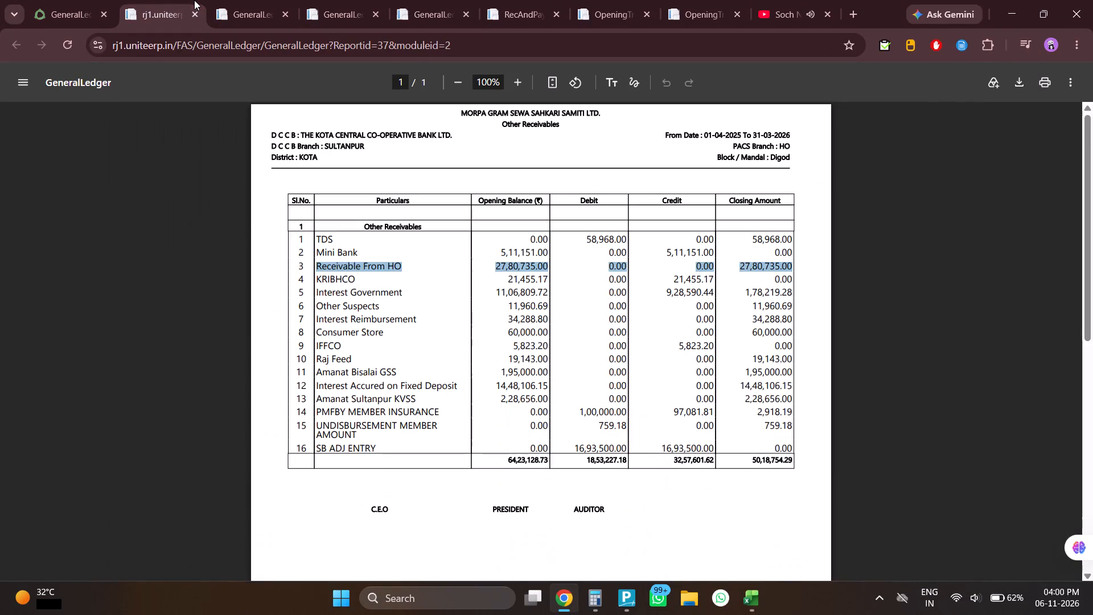
Check Mantra Machine against the fixed assets in the Receipts And Payments report and mark its row in TallyPrime's trial balance.
key(alt+Tab)
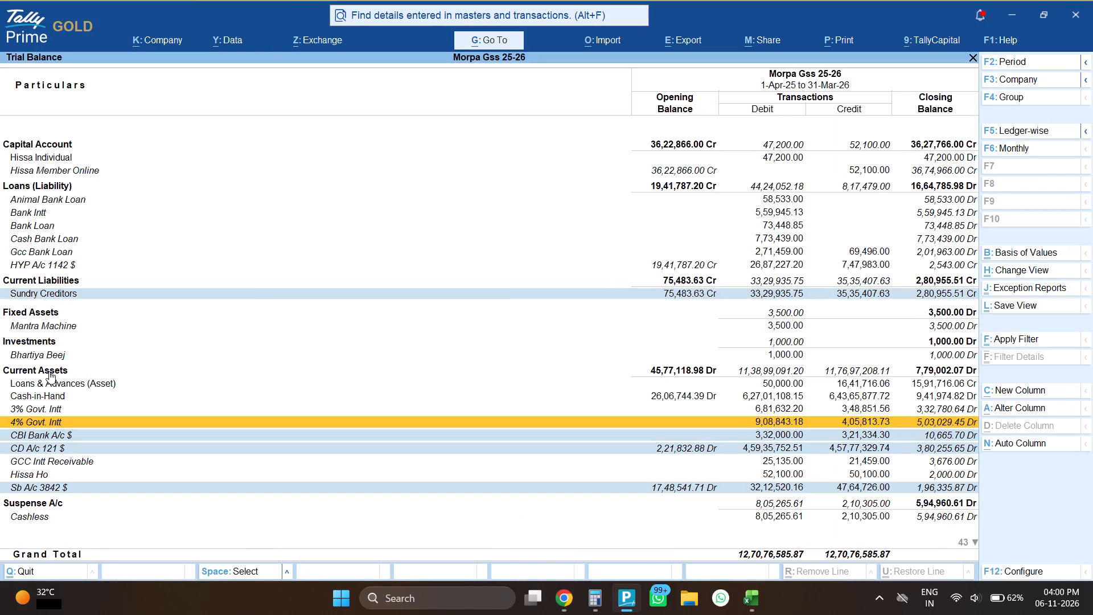
click(41, 323)
key(alt+Tab)
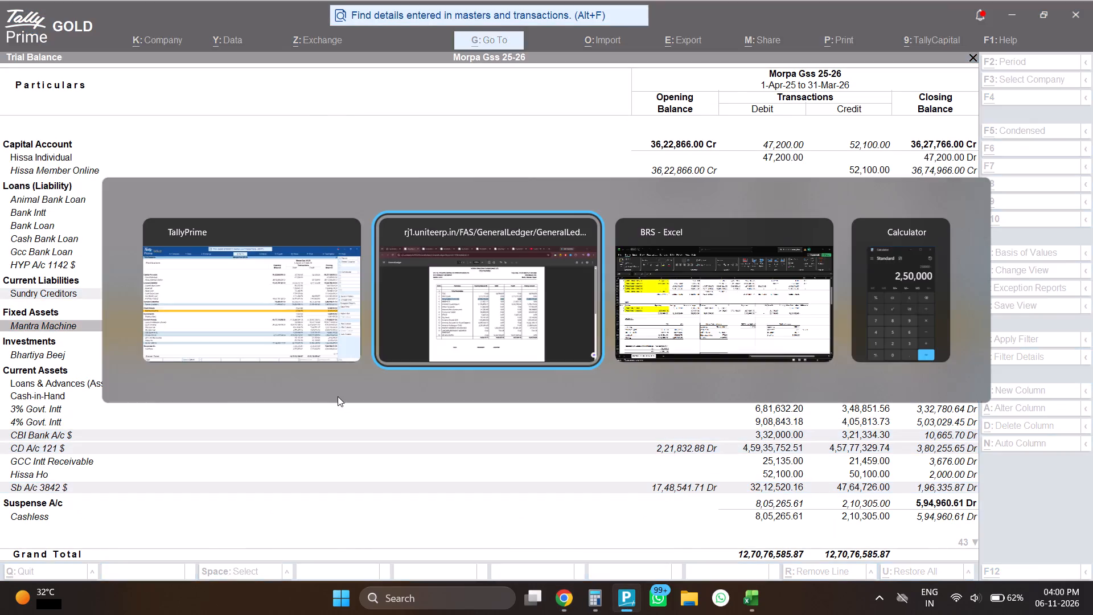
click(532, 0)
scroll(417, 548, up, 3)
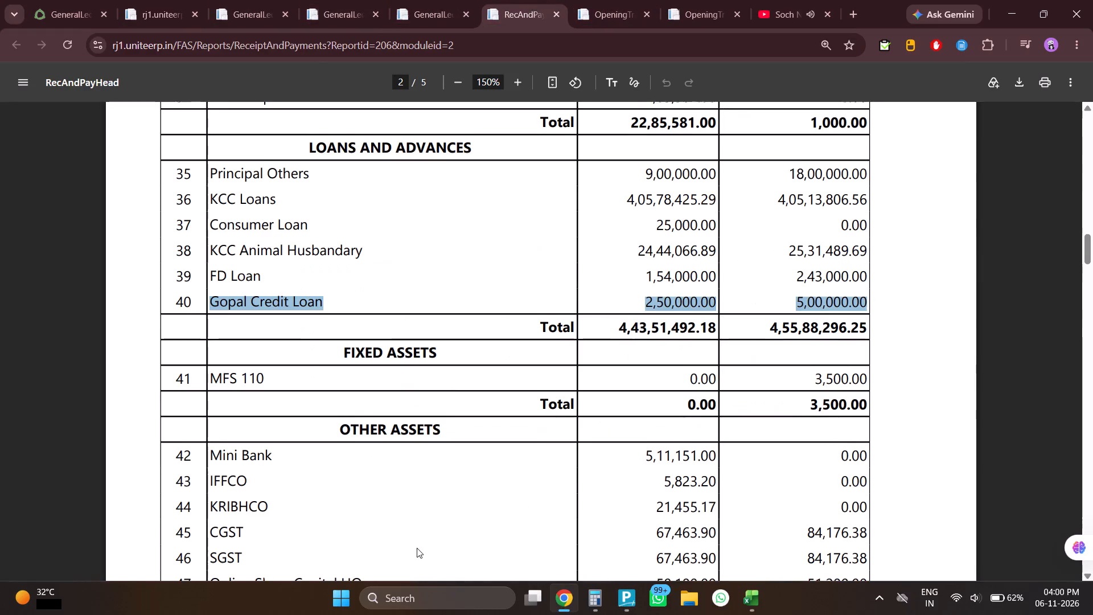
scroll(417, 548, up, 20)
scroll(417, 548, up, 11)
scroll(417, 548, down, 1)
scroll(417, 548, up, 9)
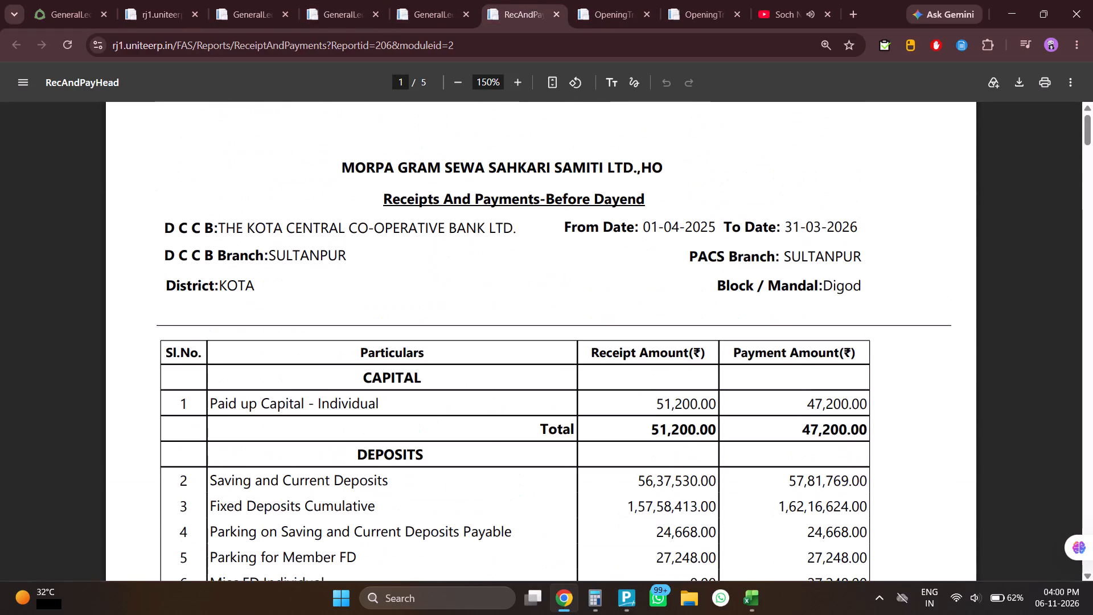
scroll(559, 374, down, 13)
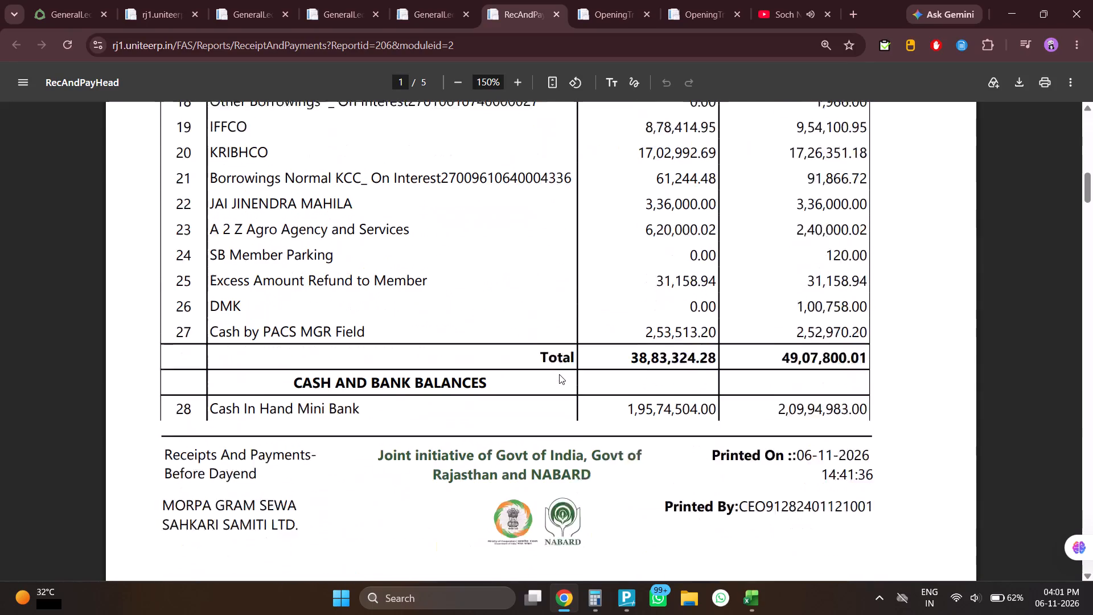
scroll(559, 374, down, 13)
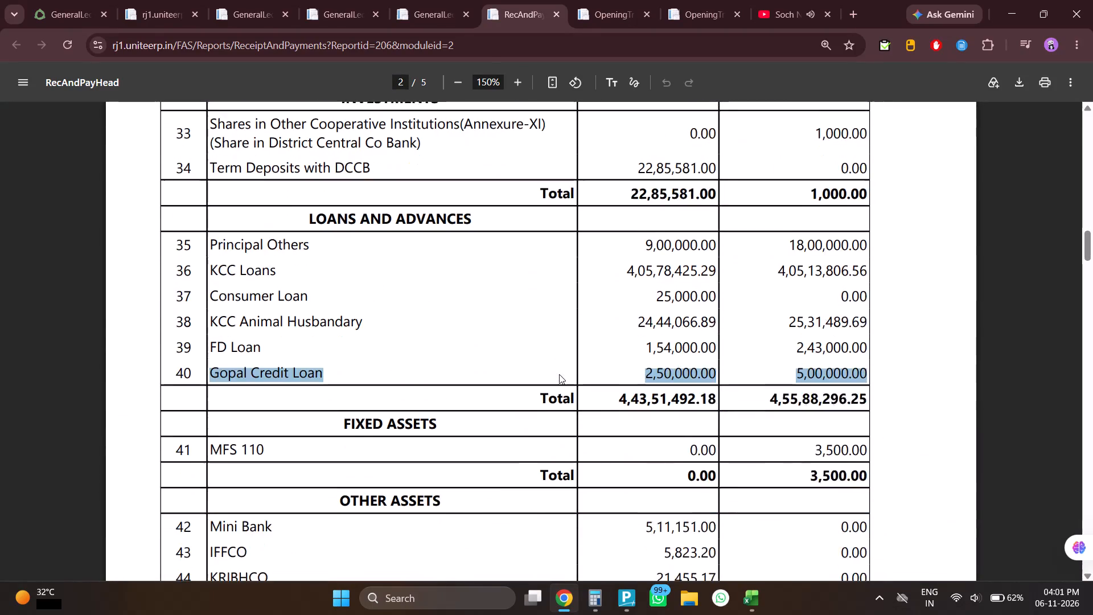
scroll(559, 374, down, 2)
key(alt+Tab)
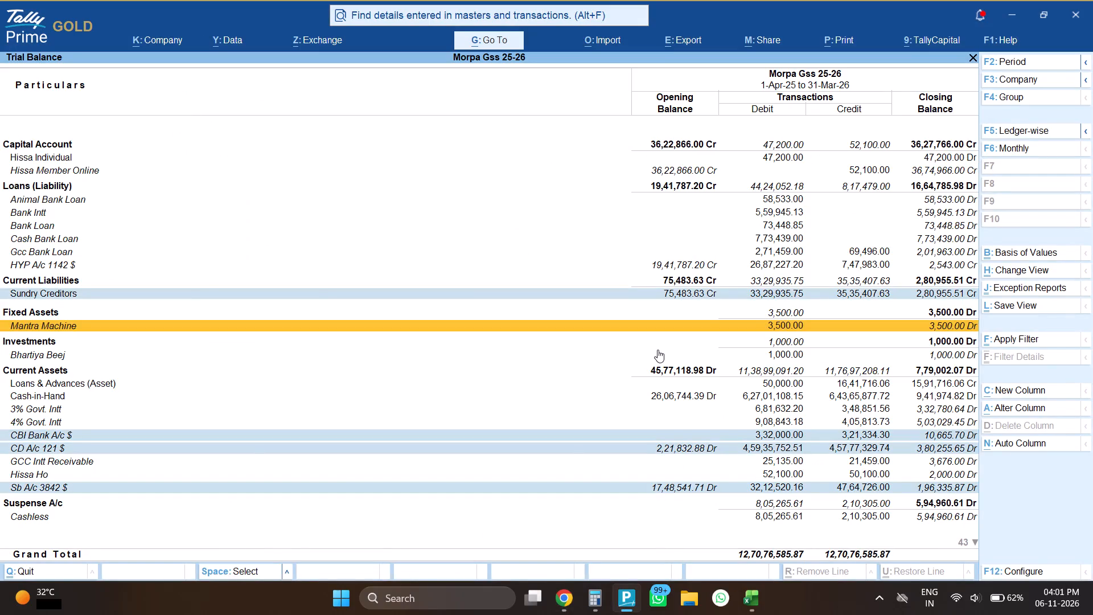
key(space)
key(alt+Tab)
key(alt+Tab)
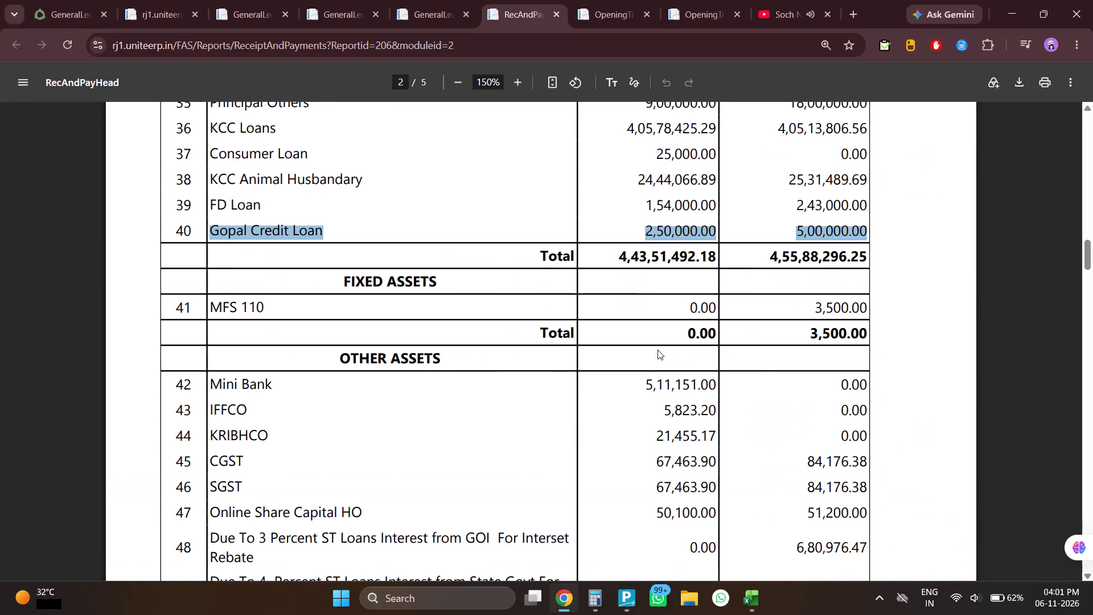
key(alt+Tab)
key(alt+Tab)
Check Bhartiya Beej against the Investments section of the Receipts And Payments report and mark its row in the trial balance.
key(Down)
key(Down)
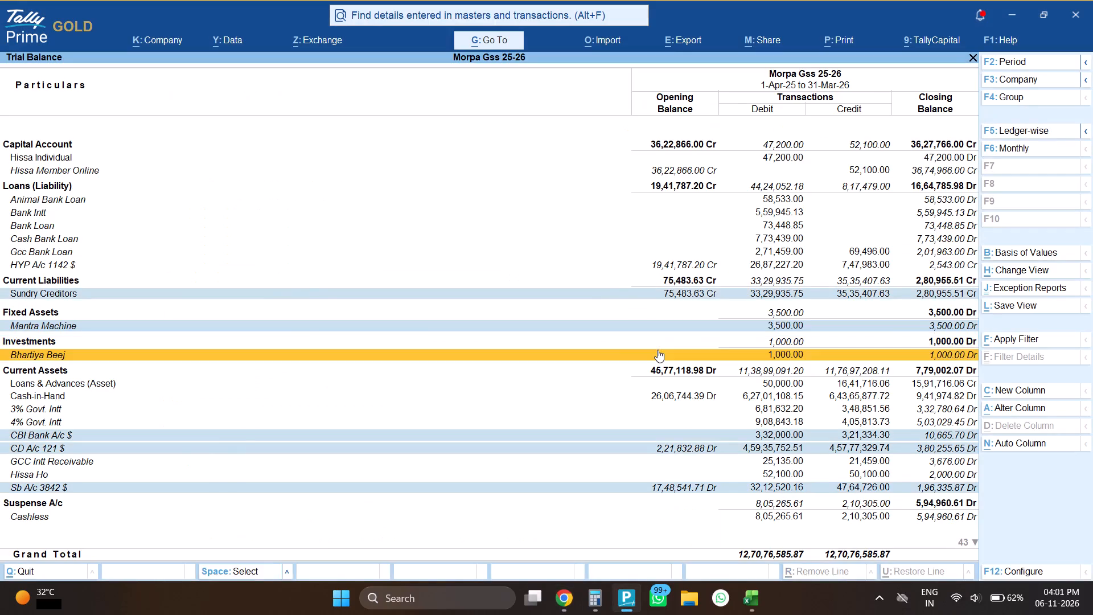
key(alt+Tab)
scroll(658, 350, up, 7)
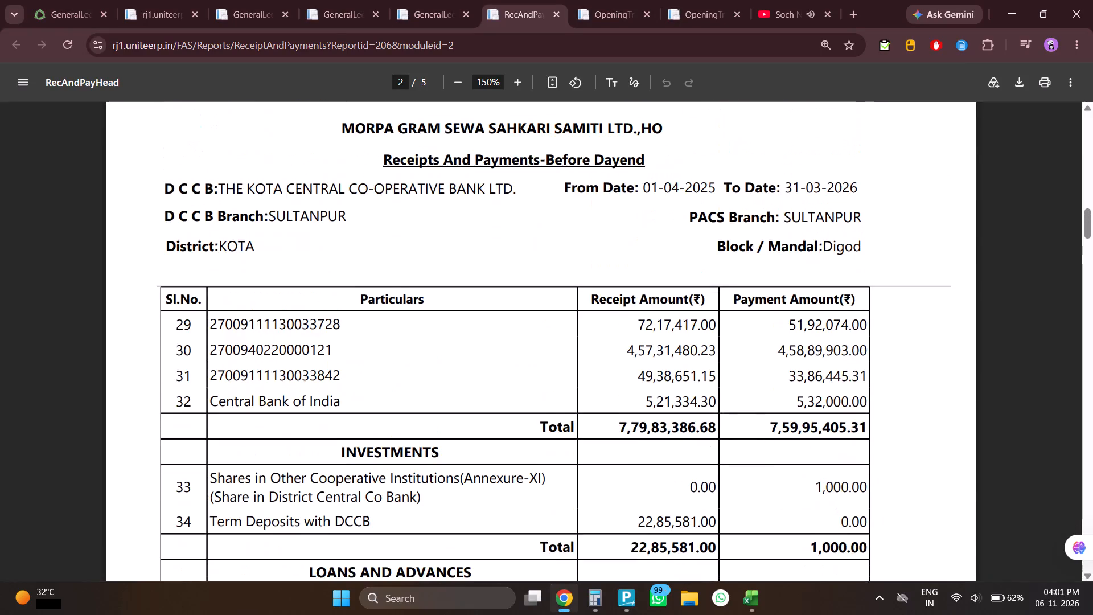
scroll(690, 368, down, 1)
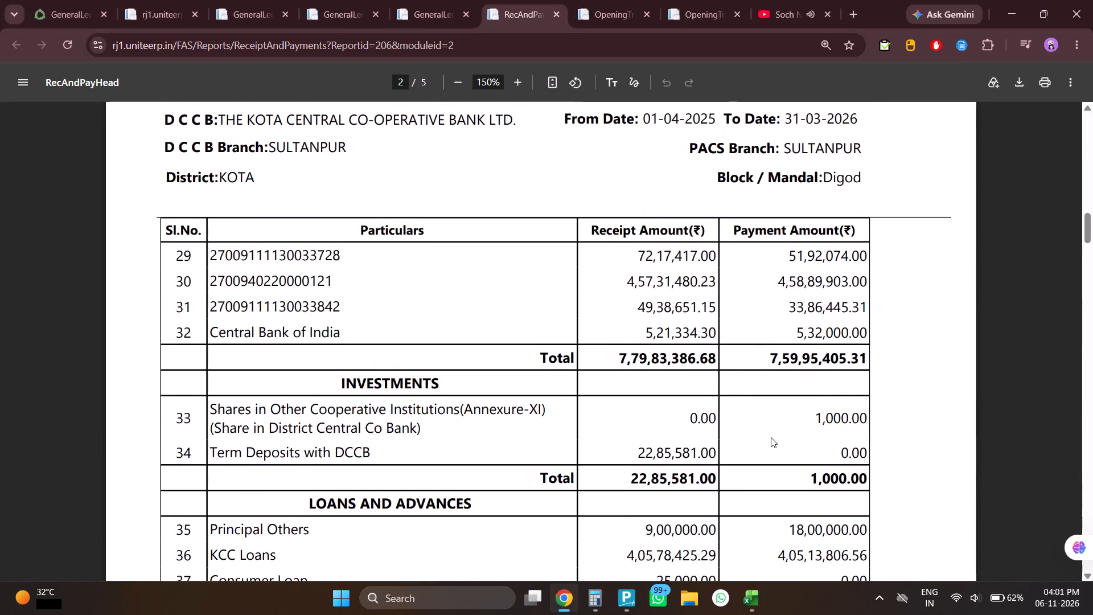
drag(320, 416, 858, 425)
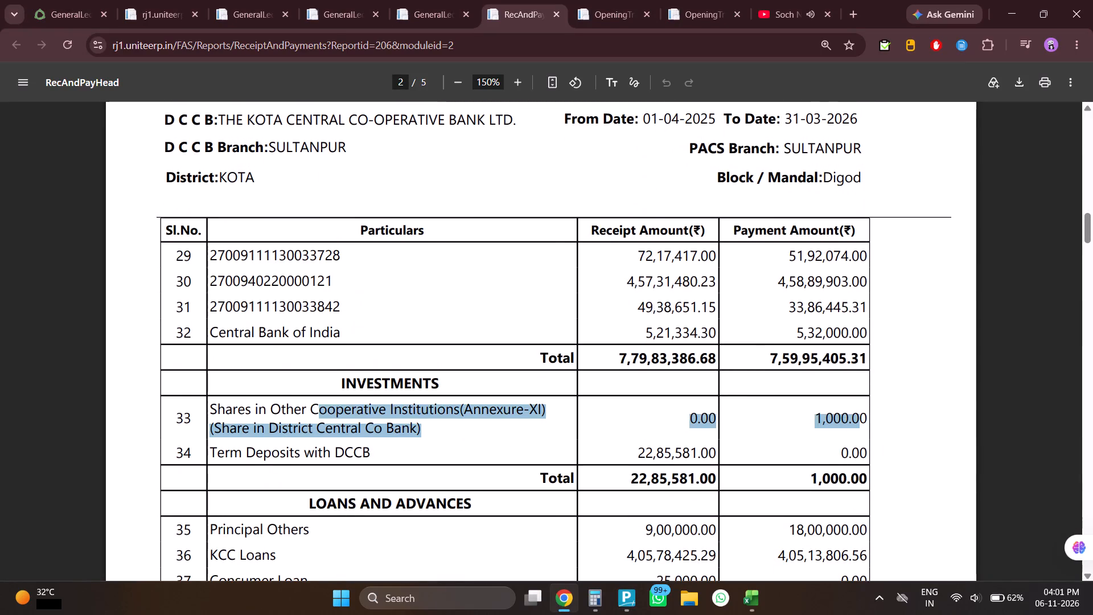
drag(858, 425, 857, 425)
key(alt+Tab)
key(alt+Tab)
key(alt+Tab)
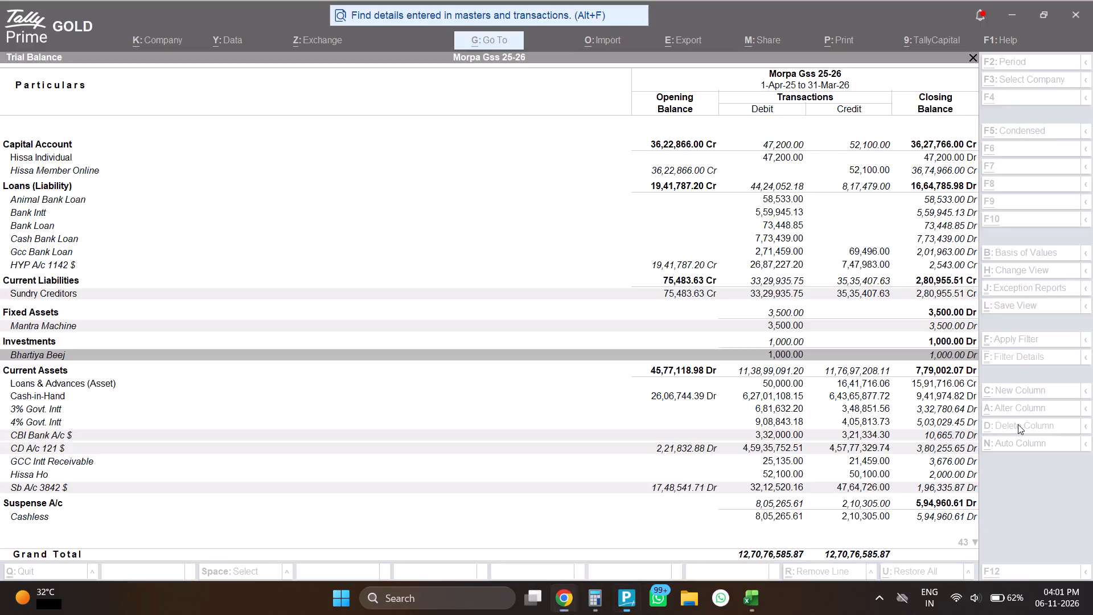
key(alt+Tab)
key(space)
key(alt+Tab)
key(space)
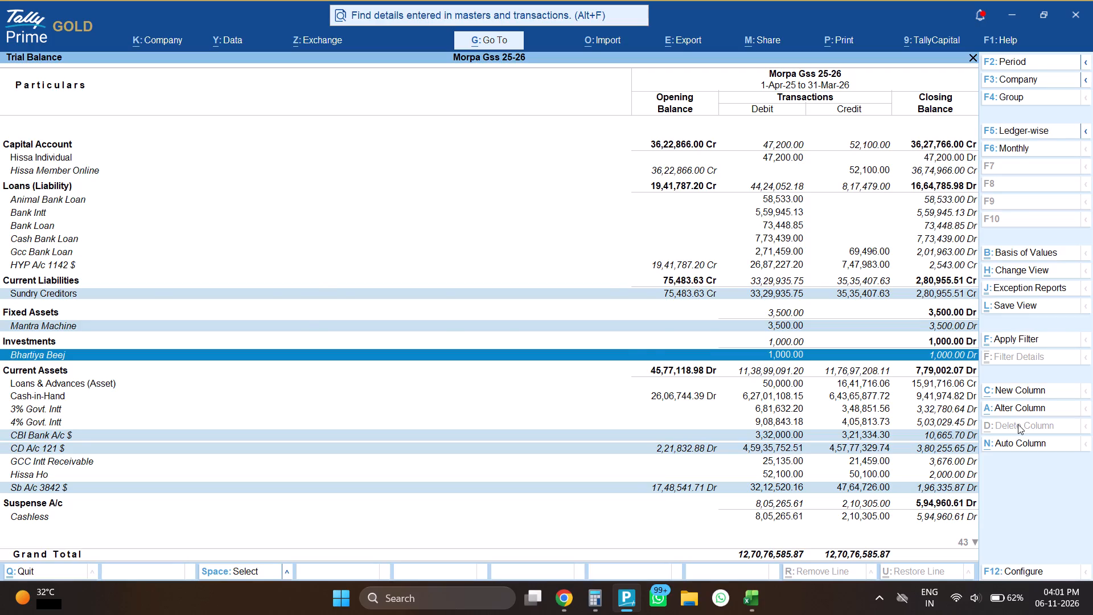
Examine the Online Hissa received figure and the Hissa Calculation's cash hissa in the BRS workbook.
key(alt+Tab)
key(alt+Tab)
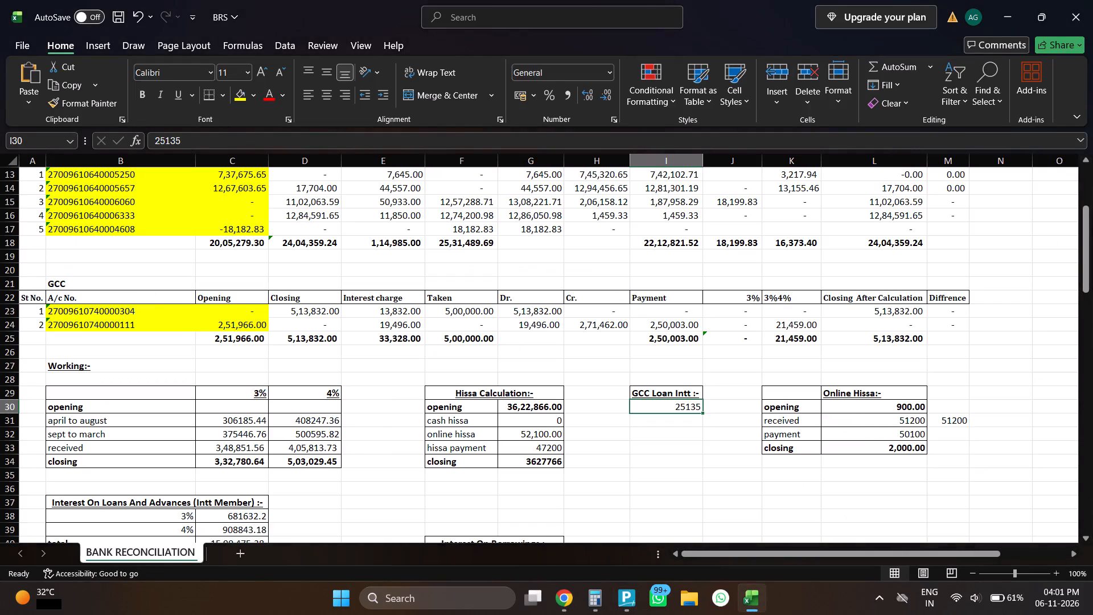
key(alt+Tab)
key(alt+Tab)
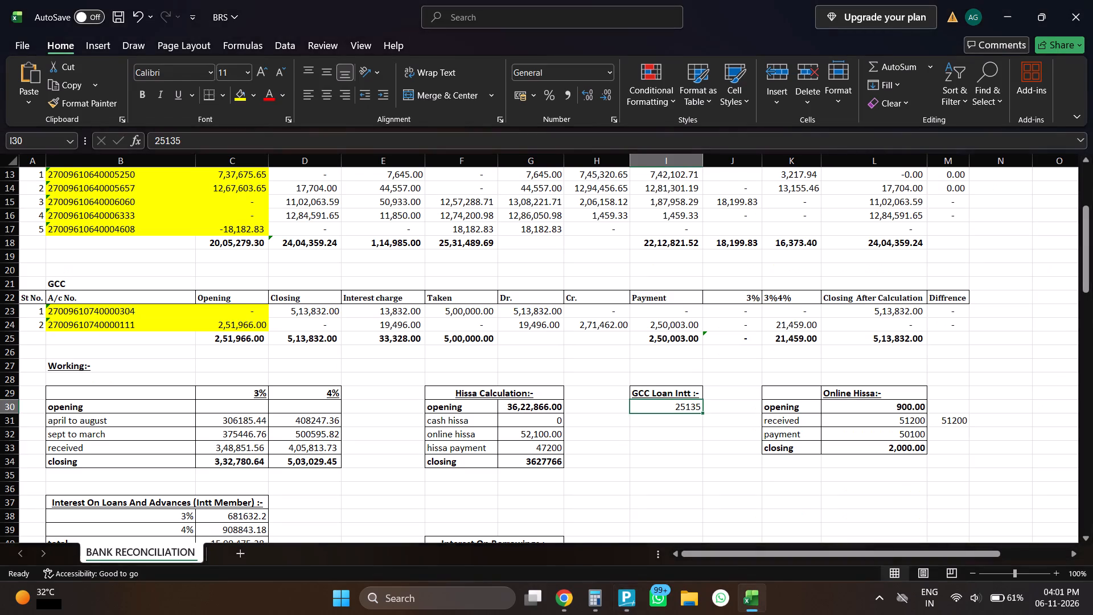
key(Right)
key(Right)
key(Right)
key(Down)
key(Right)
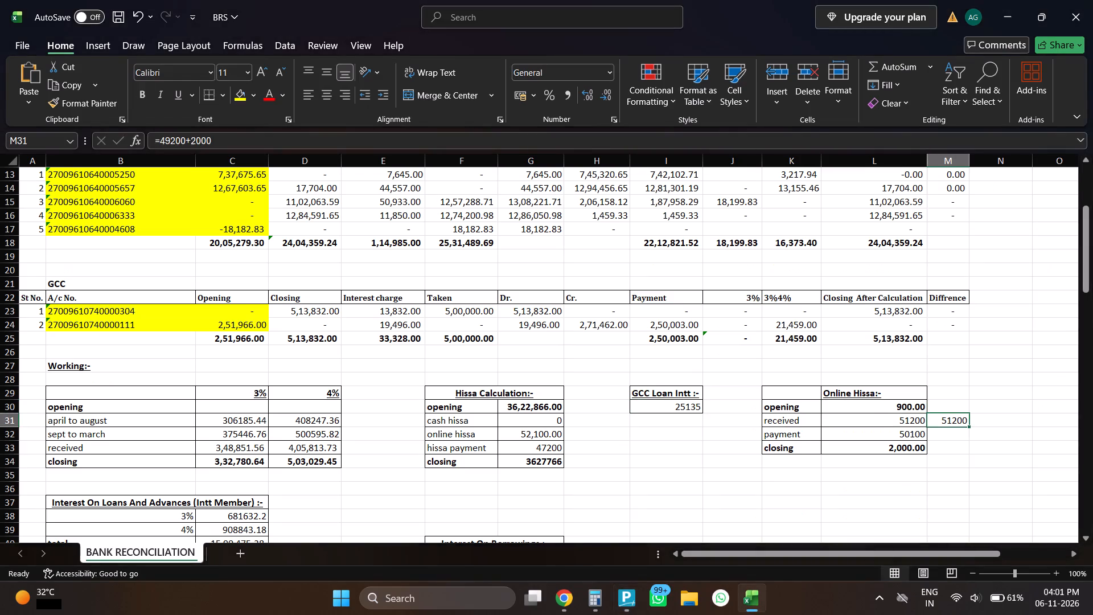
key(Left)
key(Left)
key(Left)
key(Left)
key(Left)
key(Left)
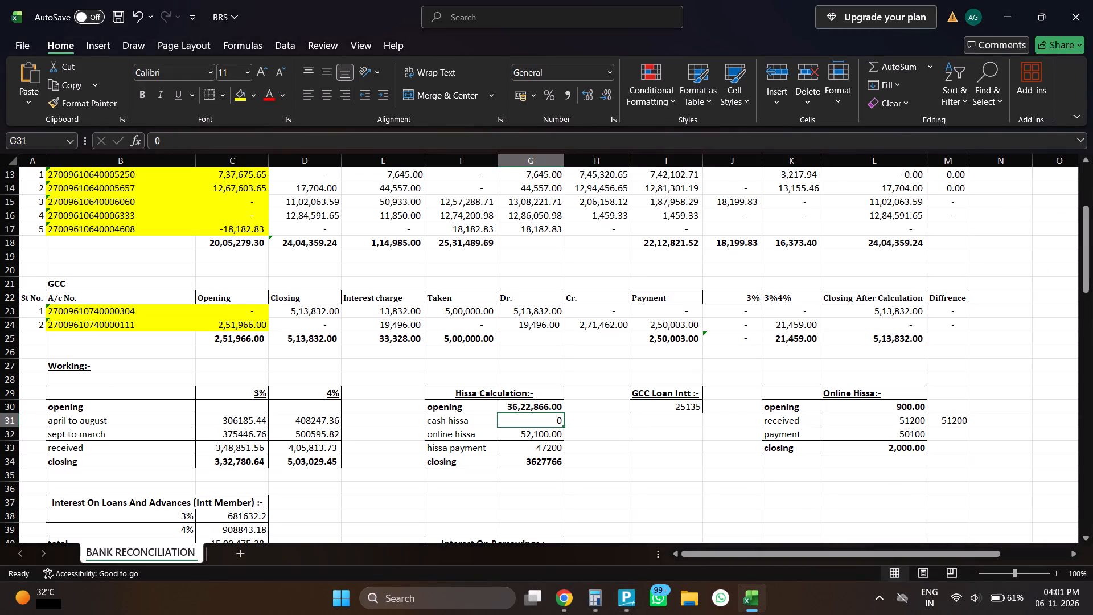
Open a new tab in Chrome and start entering the ERP site address, beginning with RJ.
key(alt+Tab)
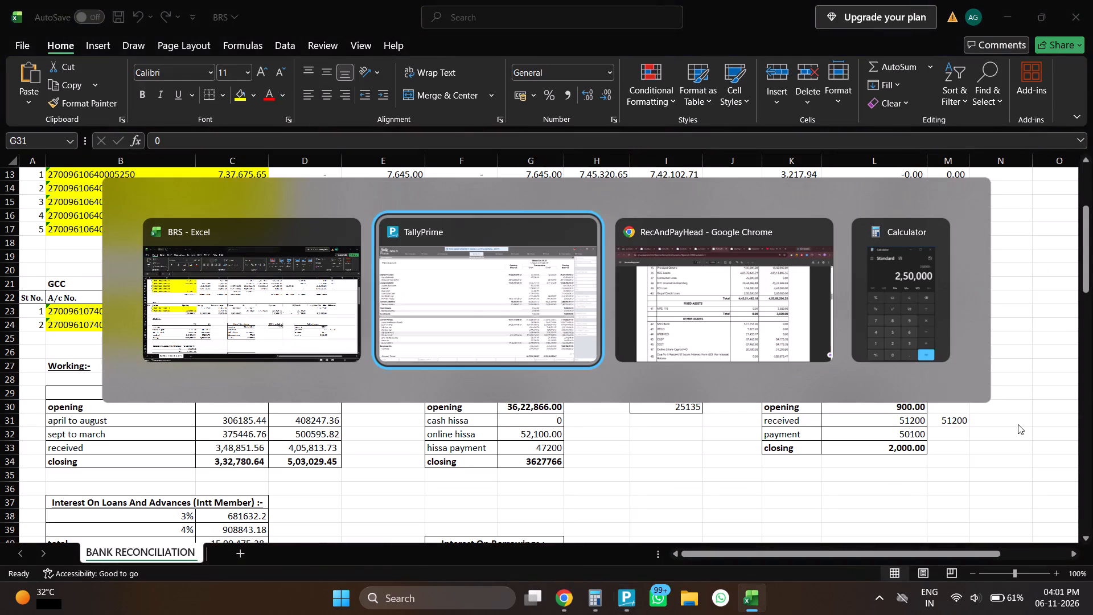
key(alt+Tab)
click(51, 0)
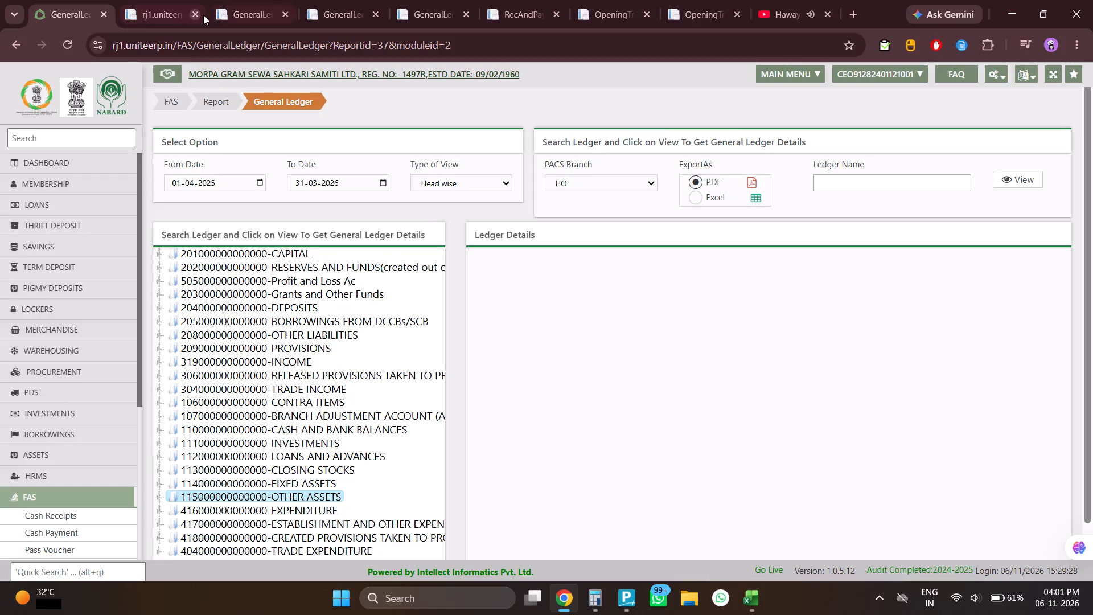
click(858, 3)
text(RJ)
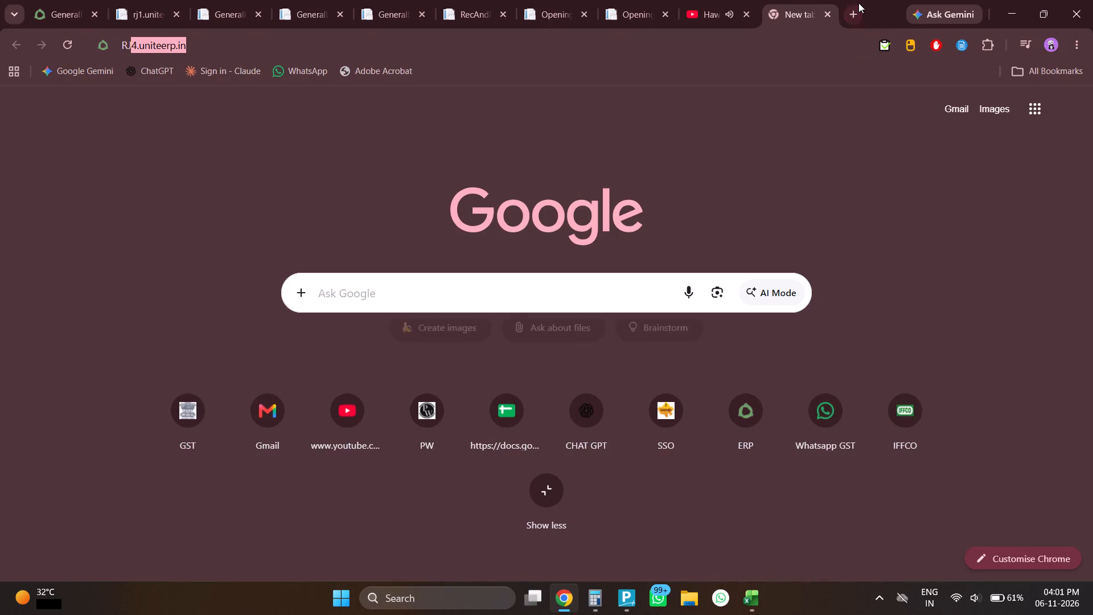
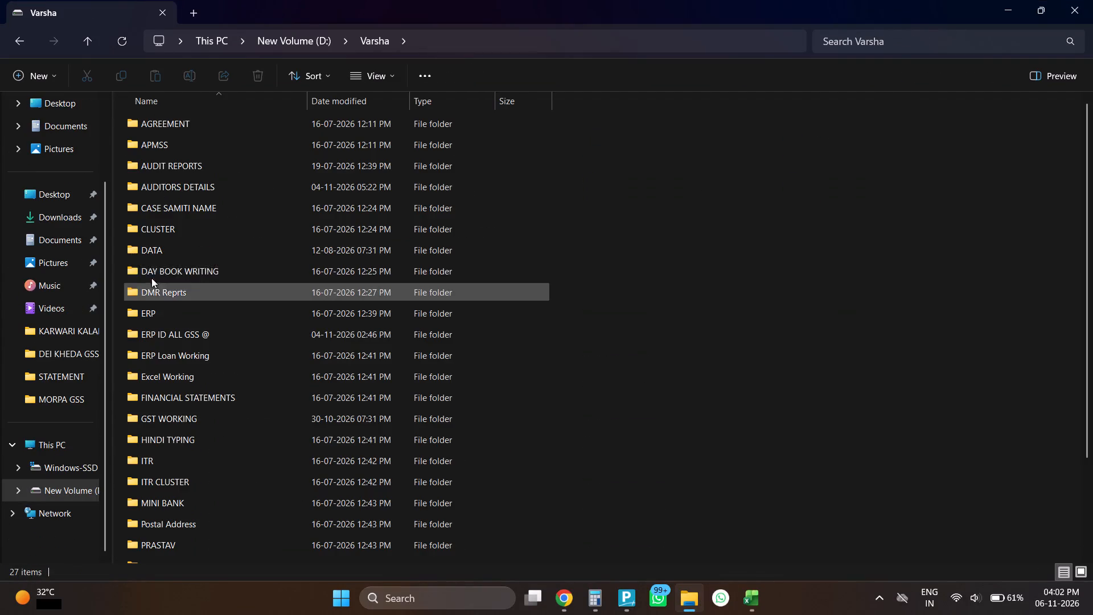
Open the ID PASSWORD Word document from the JHALI JI KA BARANA GSS folder under ERP > WORKING > $.
double_click(156, 312)
double_click(147, 162)
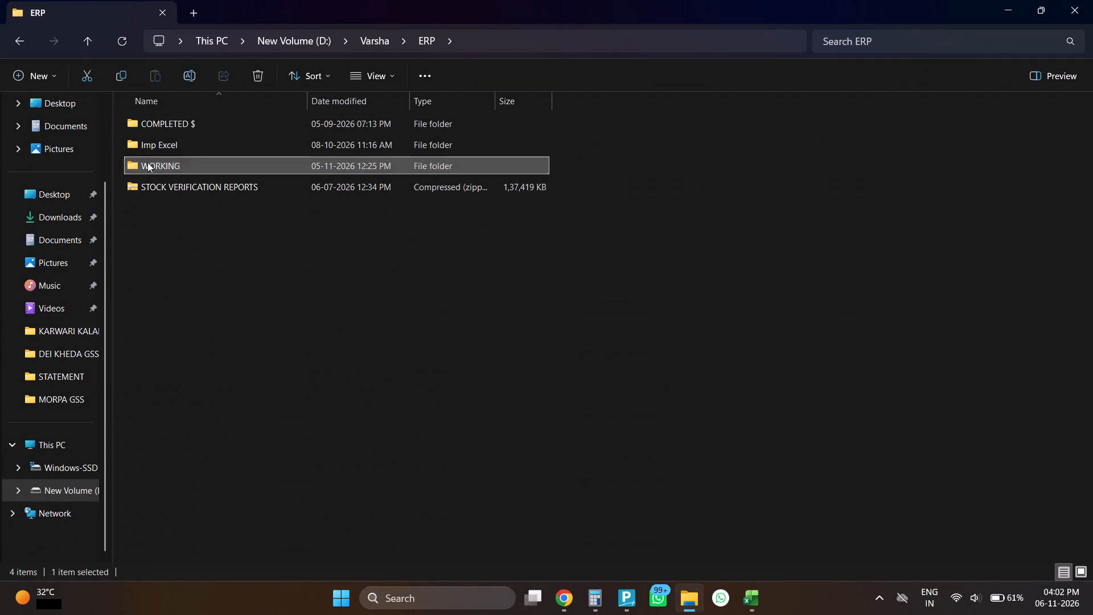
double_click(152, 126)
click(184, 155)
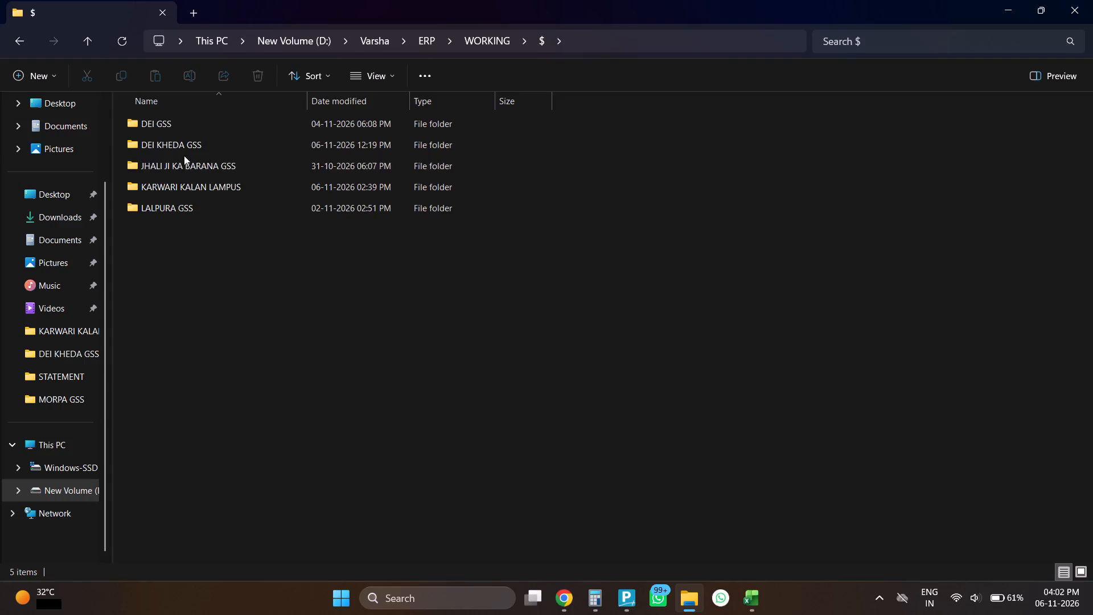
double_click(183, 161)
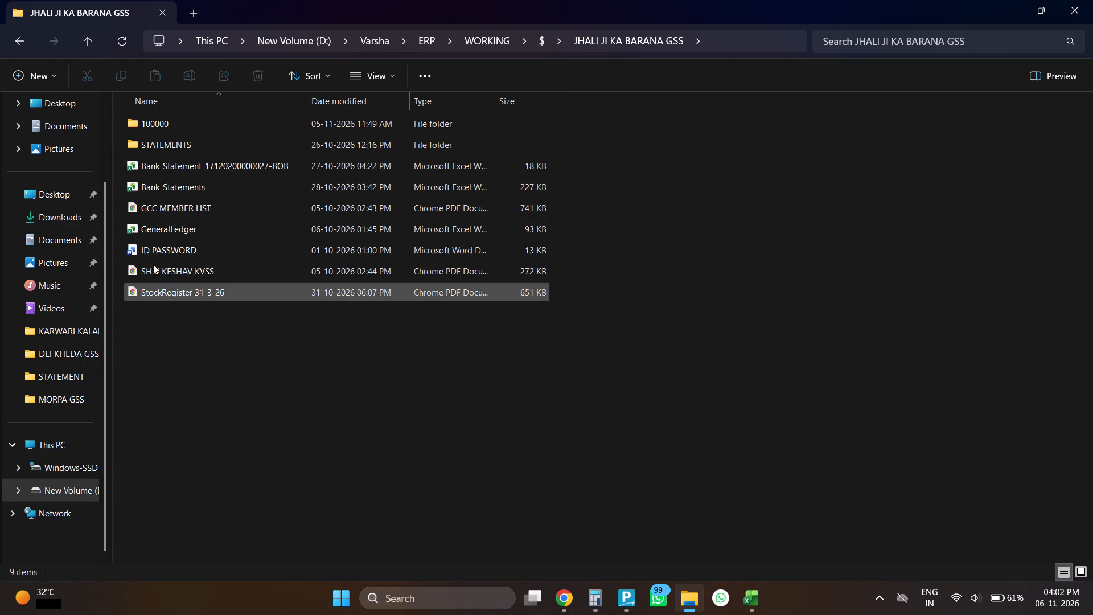
double_click(145, 246)
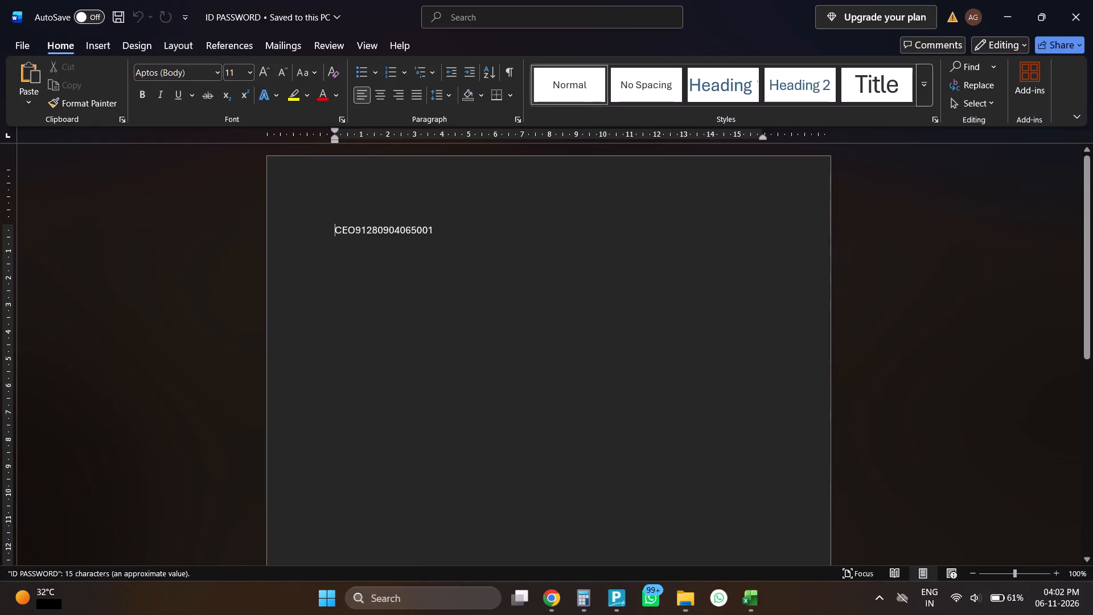
Copy the CEO login ID from the ID PASSWORD document.
double_click(377, 233)
key(ctrl+c)
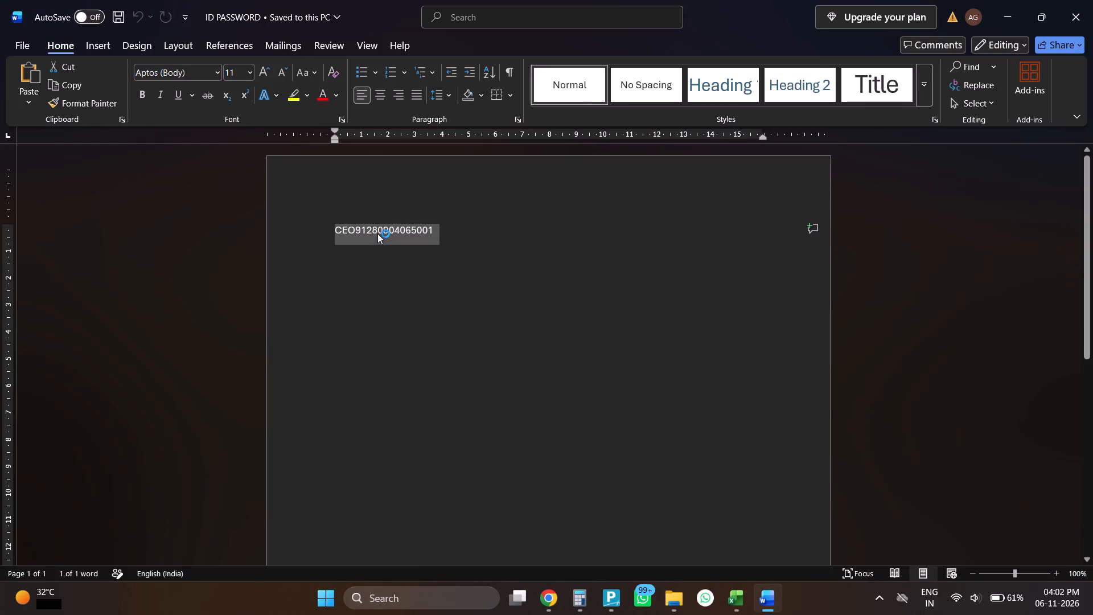
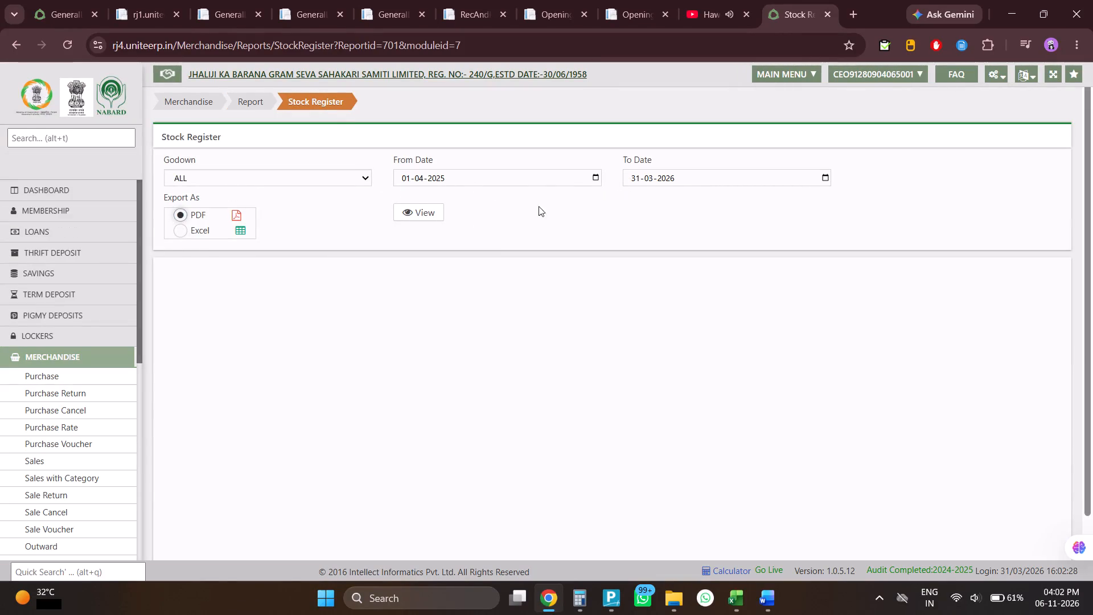
View the merchandise Stock Register as a PDF for all godowns from 01-04-2025 to 31-03-2026.
click(425, 208)
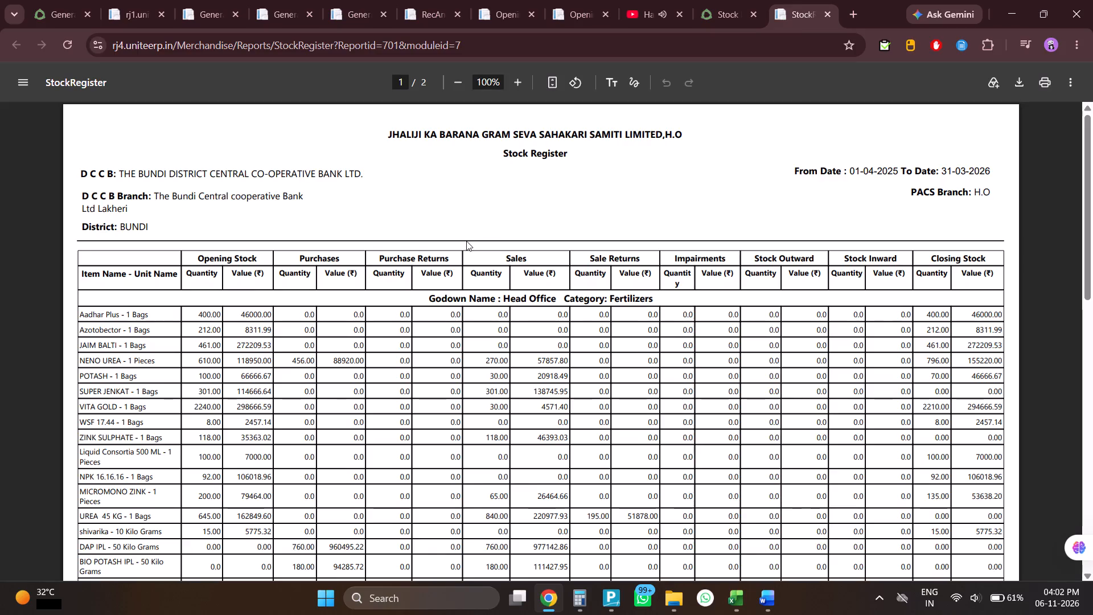
Examine both pages of the Jhaliji Ka Barana GSS Stock Register for 01-04-2025 to 31-03-2026, including the closing stock totals.
scroll(672, 336, down, 3)
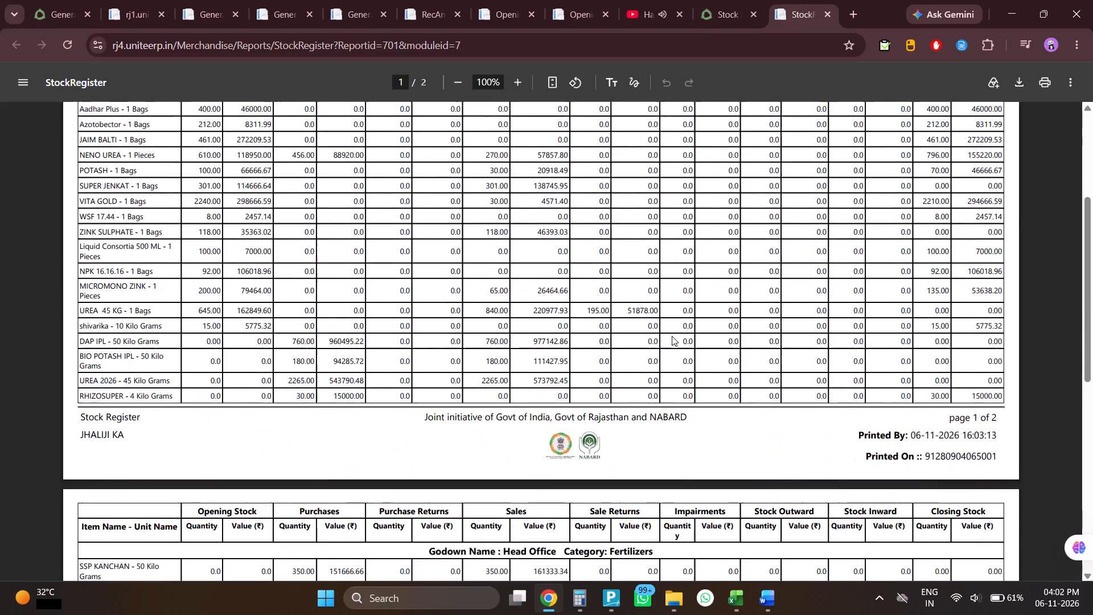
scroll(672, 336, down, 20)
scroll(672, 336, up, 3)
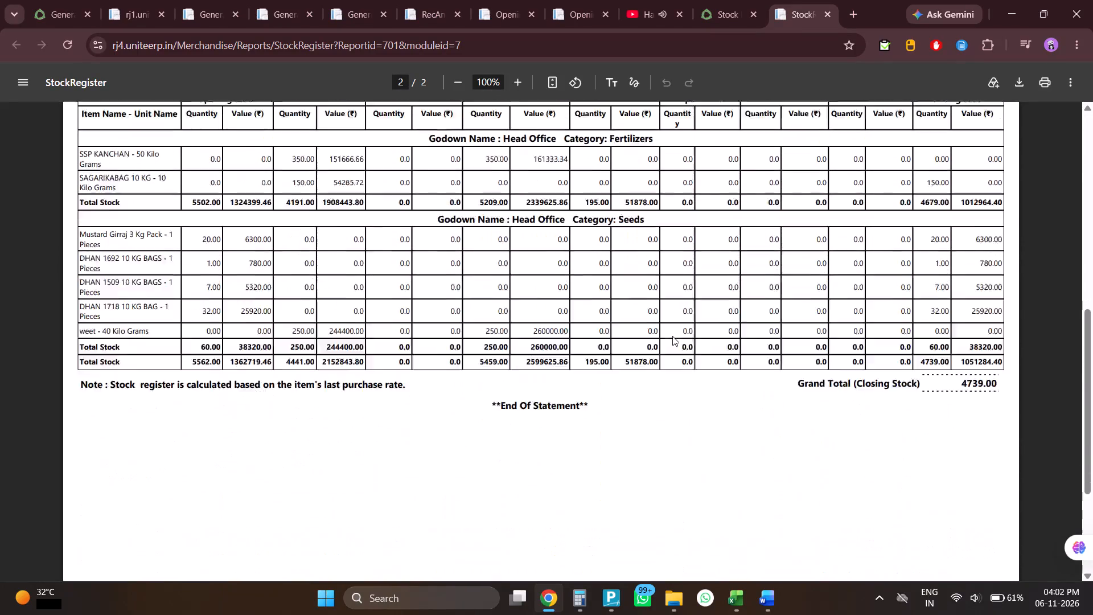
scroll(672, 336, up, 15)
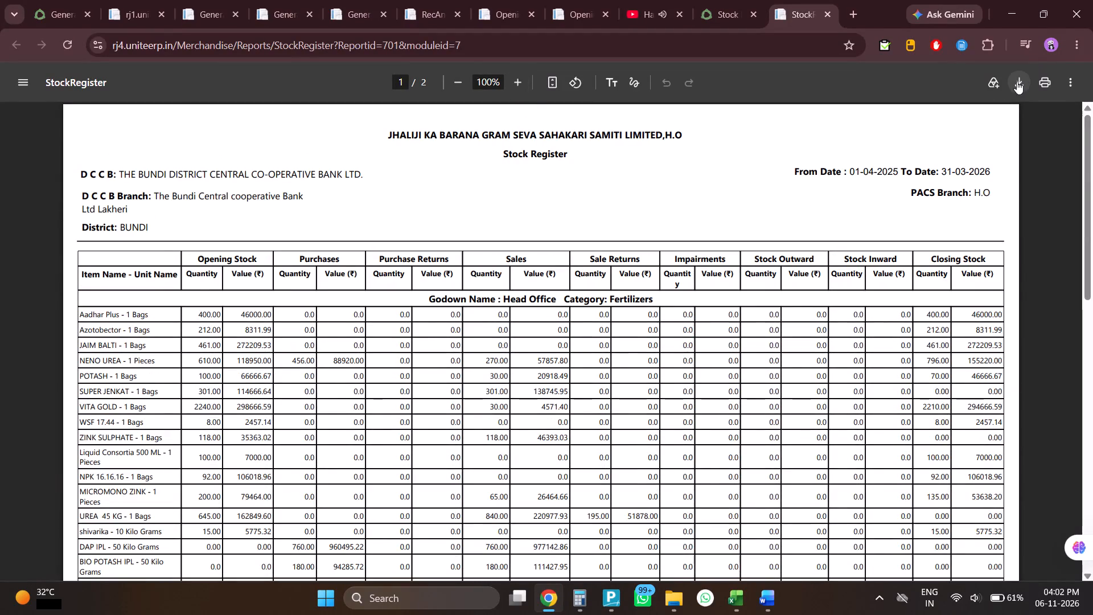
Save the Stock Register PDF as "StockRegister 31-3-26" in the ERP WORKING folder's JHALI JI KA BARANA GSS subfolder, replacing the existing file.
click(1017, 81)
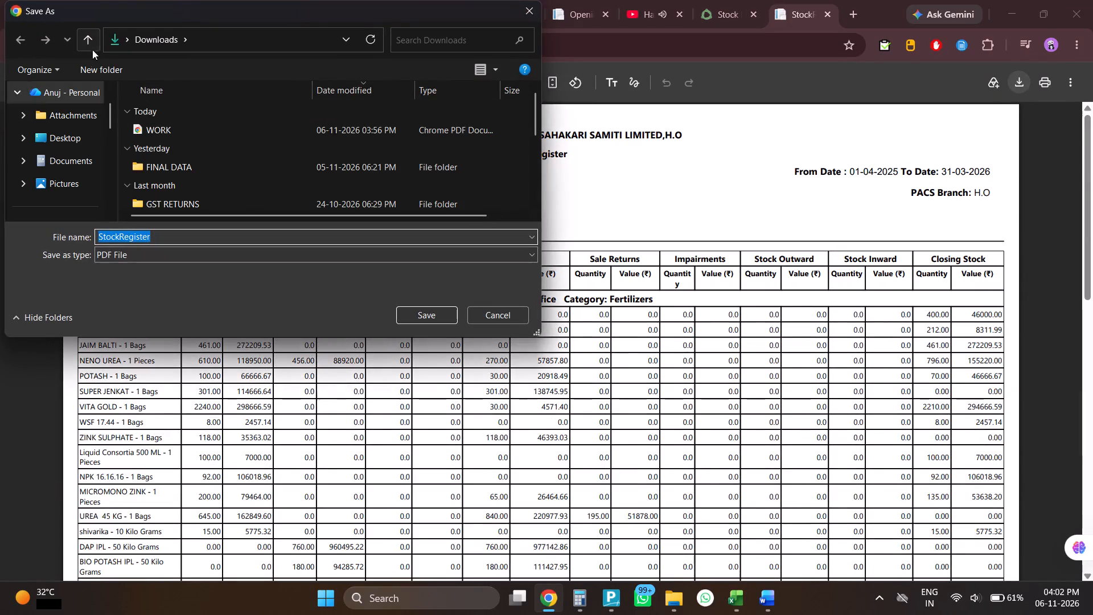
scroll(48, 153, down, 7)
click(62, 167)
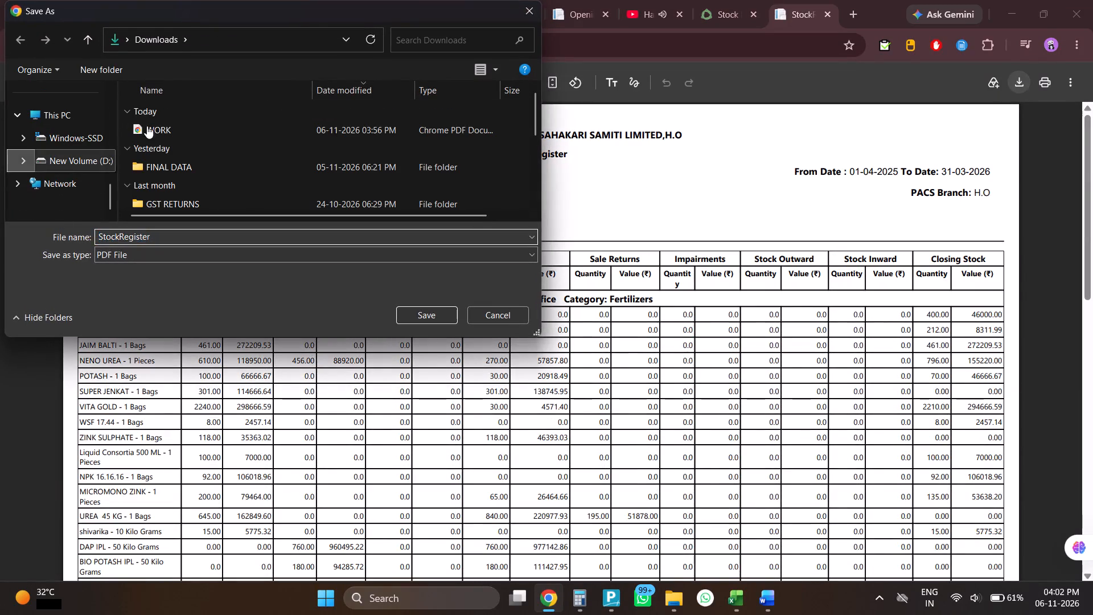
double_click(166, 134)
scroll(173, 171, down, 2)
double_click(152, 179)
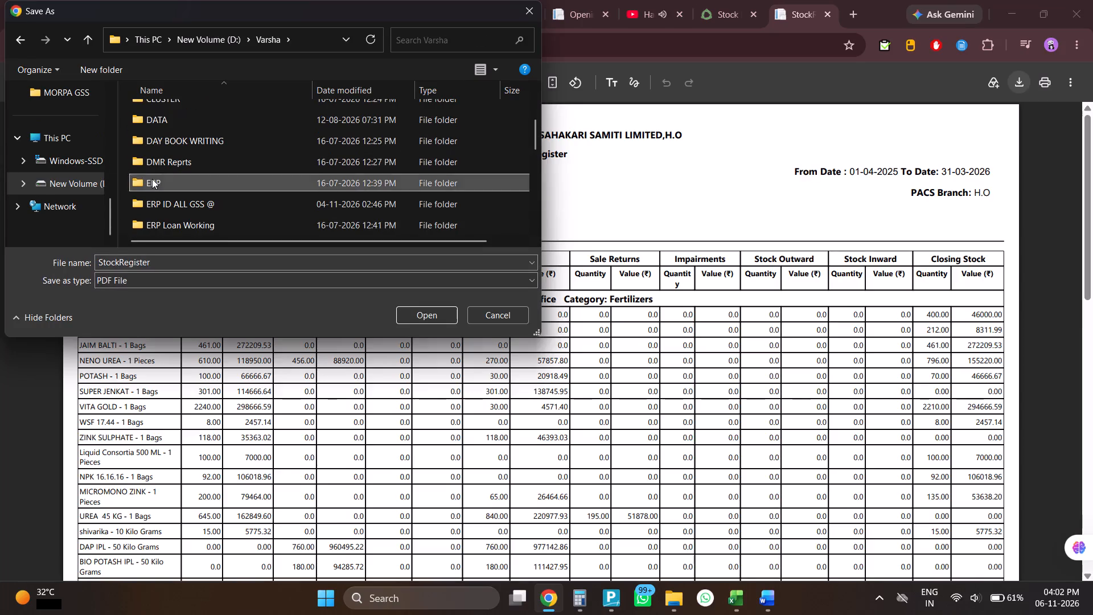
double_click(156, 146)
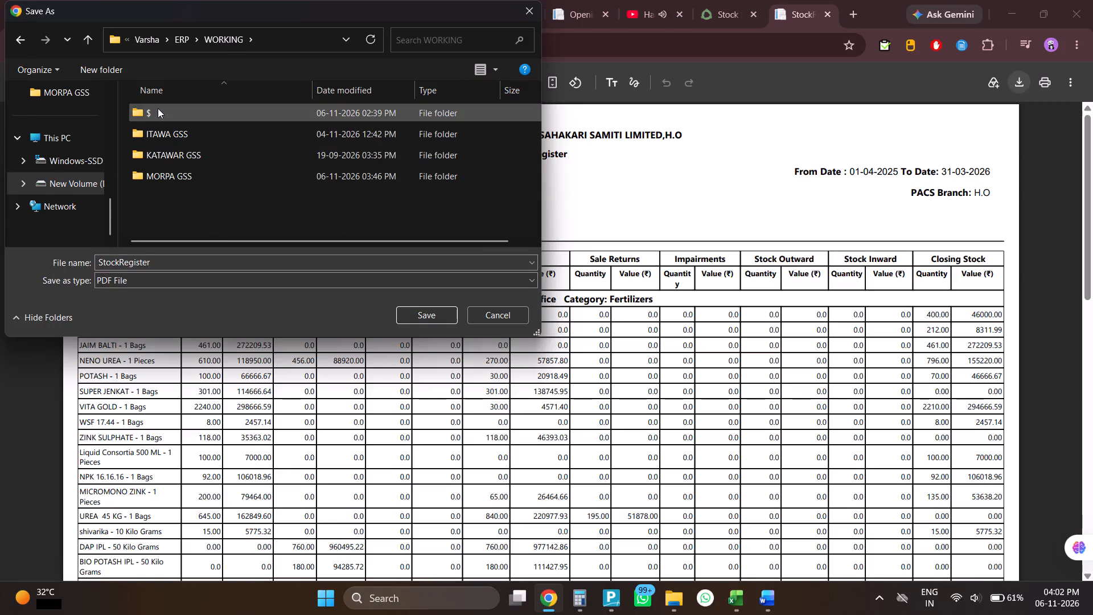
double_click(158, 108)
double_click(168, 151)
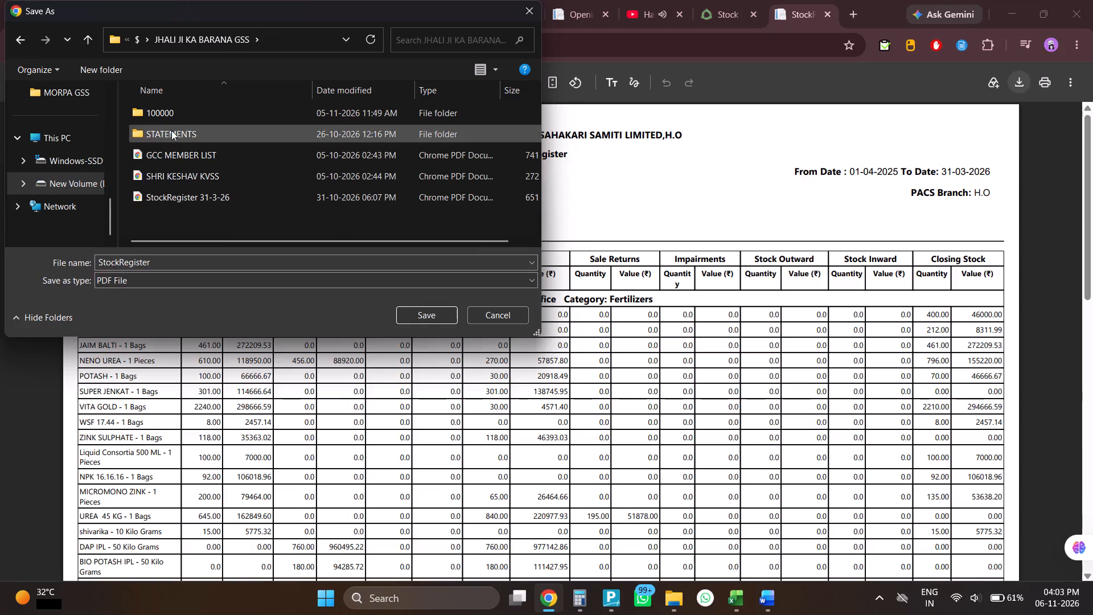
click(167, 263)
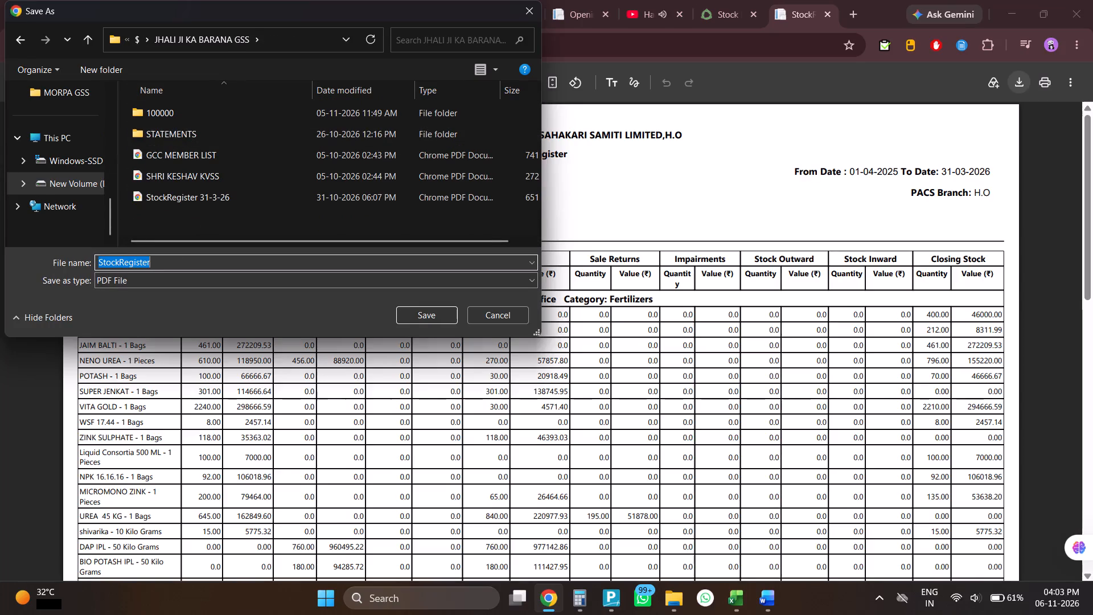
key(Right)
key(space)
text(31-3-26)
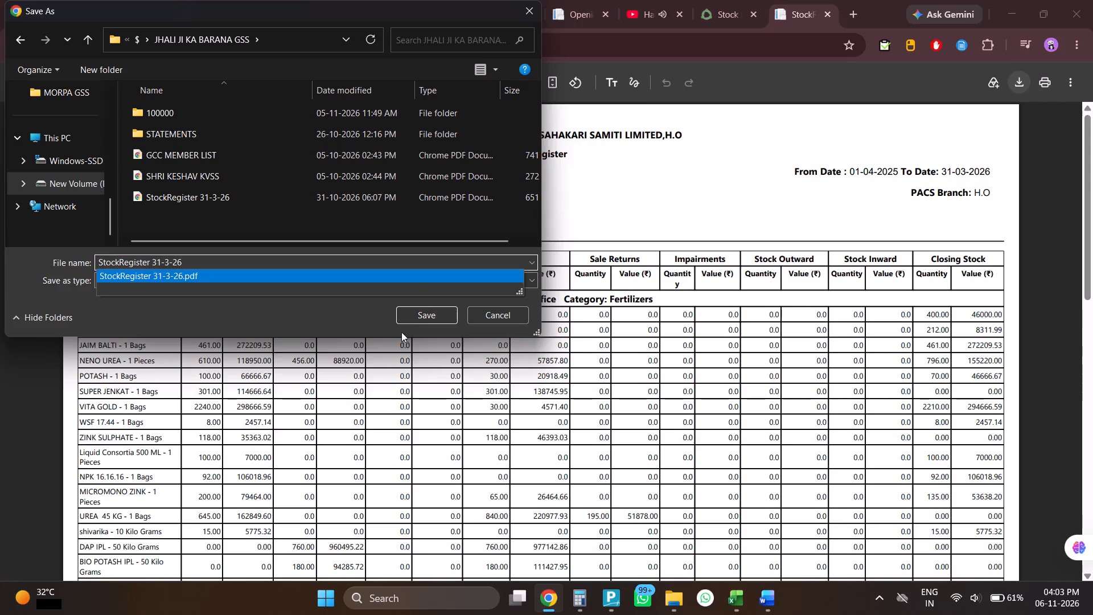
click(425, 315)
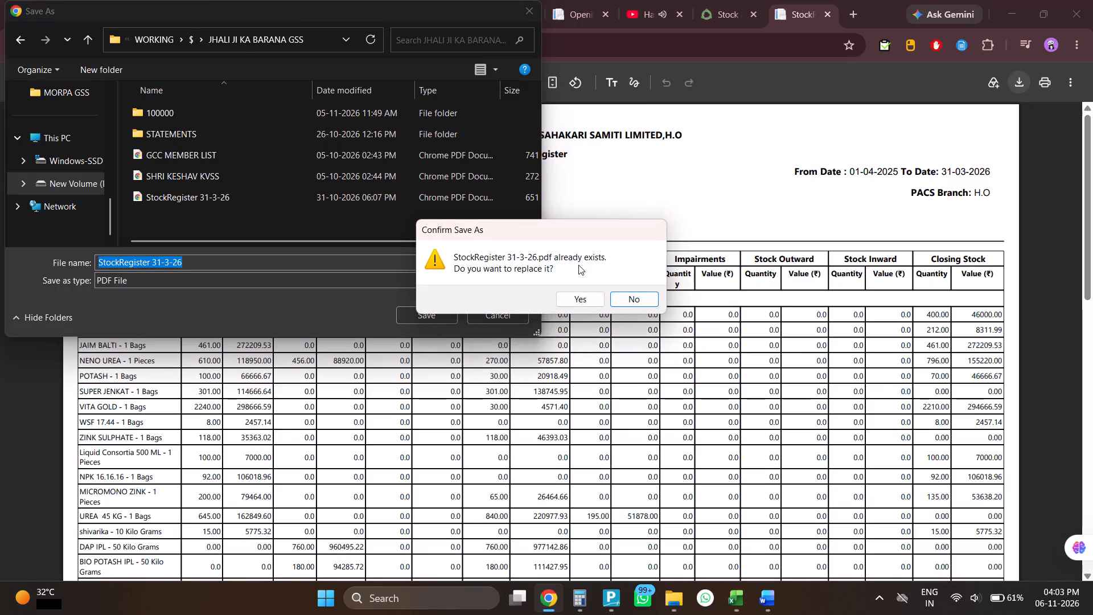
click(577, 296)
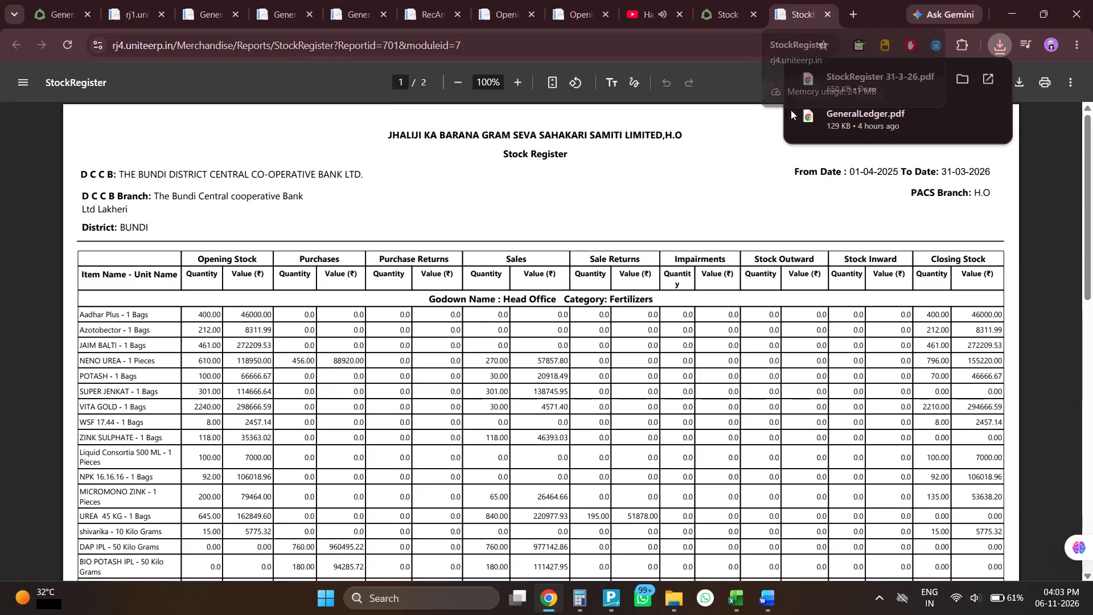
Look over the Stock Register once more and close both stock register tabs.
scroll(437, 306, down, 8)
scroll(438, 306, up, 11)
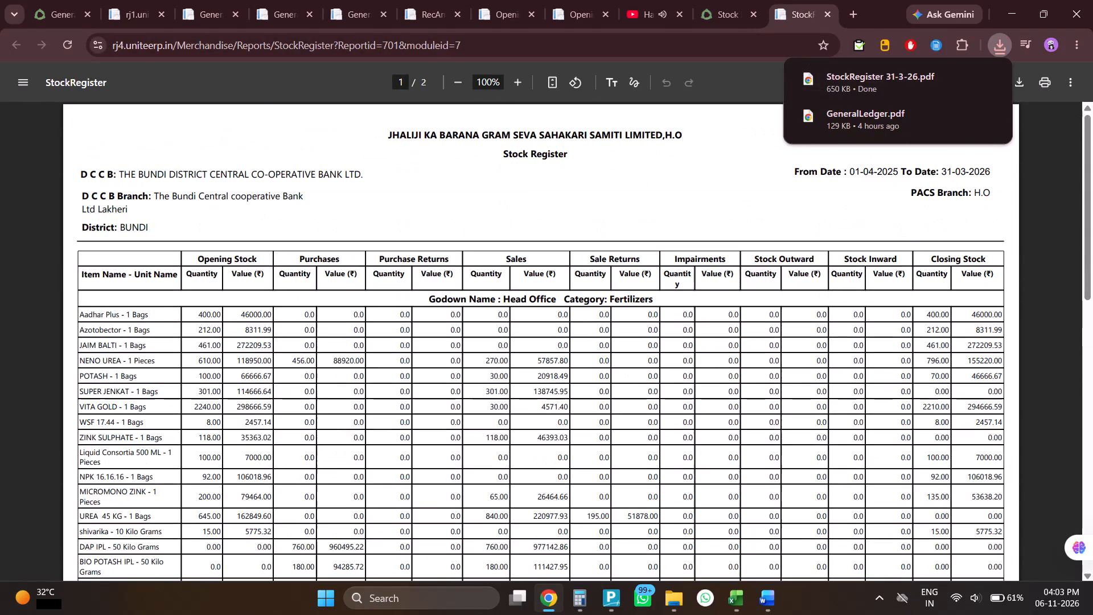
scroll(438, 306, up, 13)
scroll(438, 306, down, 20)
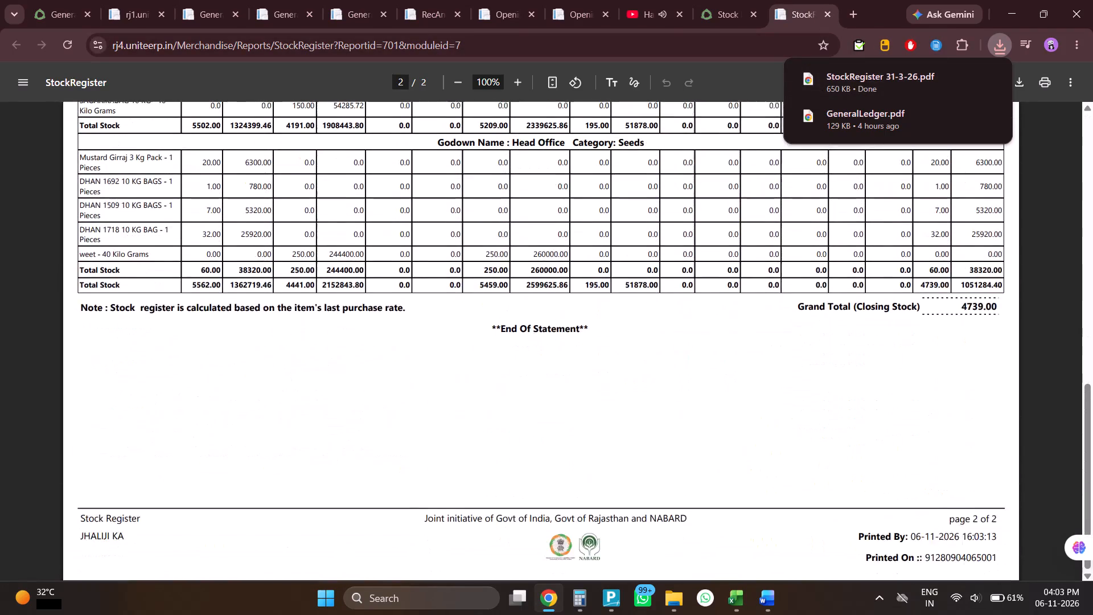
scroll(438, 306, down, 2)
scroll(438, 306, up, 20)
scroll(438, 306, up, 5)
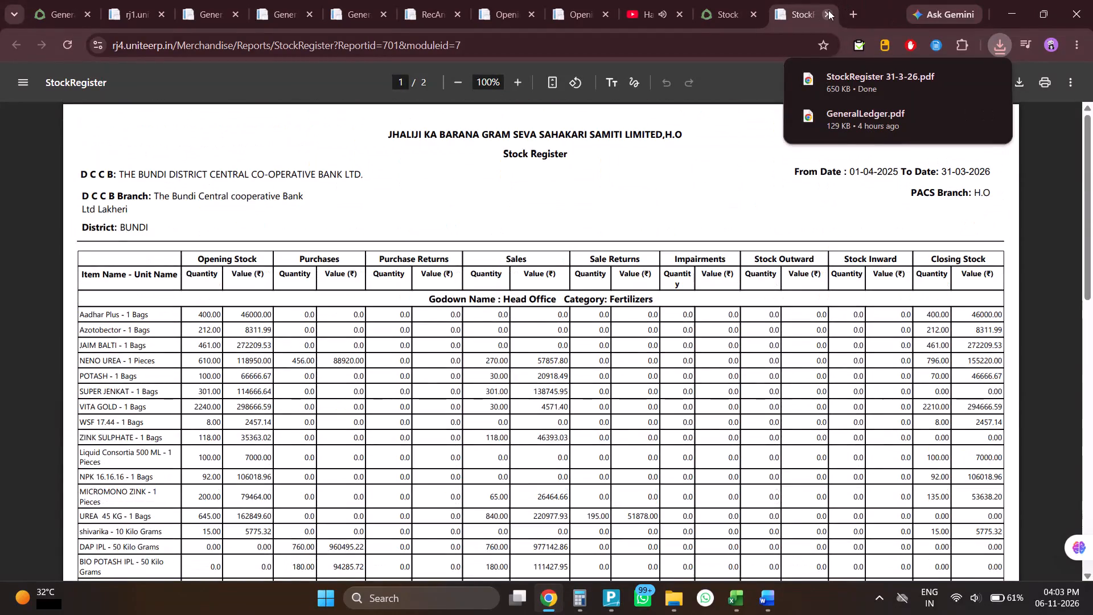
click(828, 10)
click(825, 13)
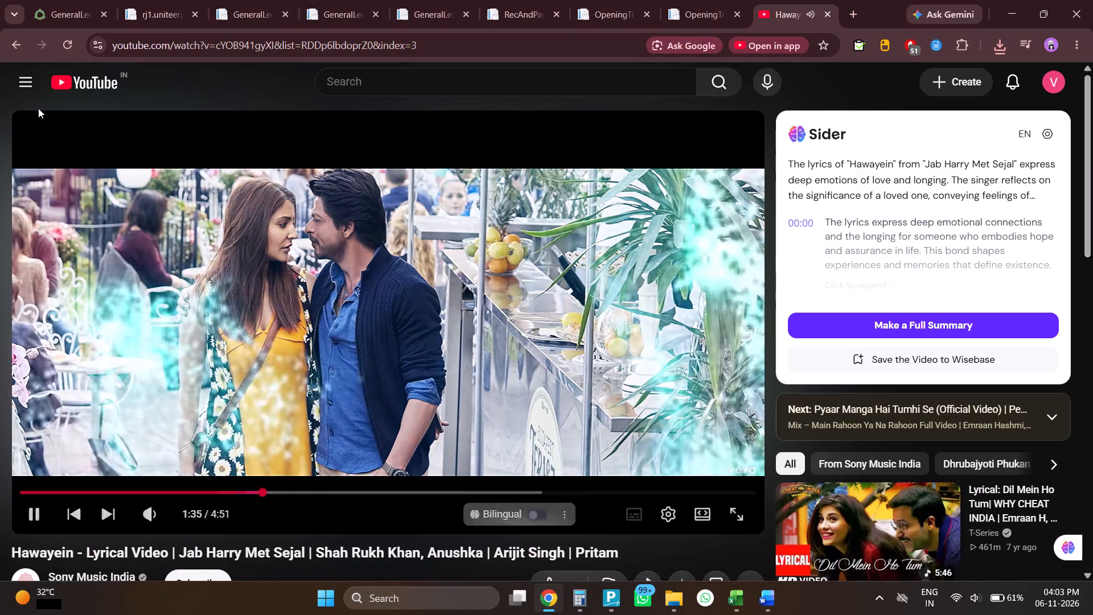
Return to the Morpa General Ledger page, then switch to Word and close the ID PASSWORD document.
click(52, 0)
key(alt+Tab)
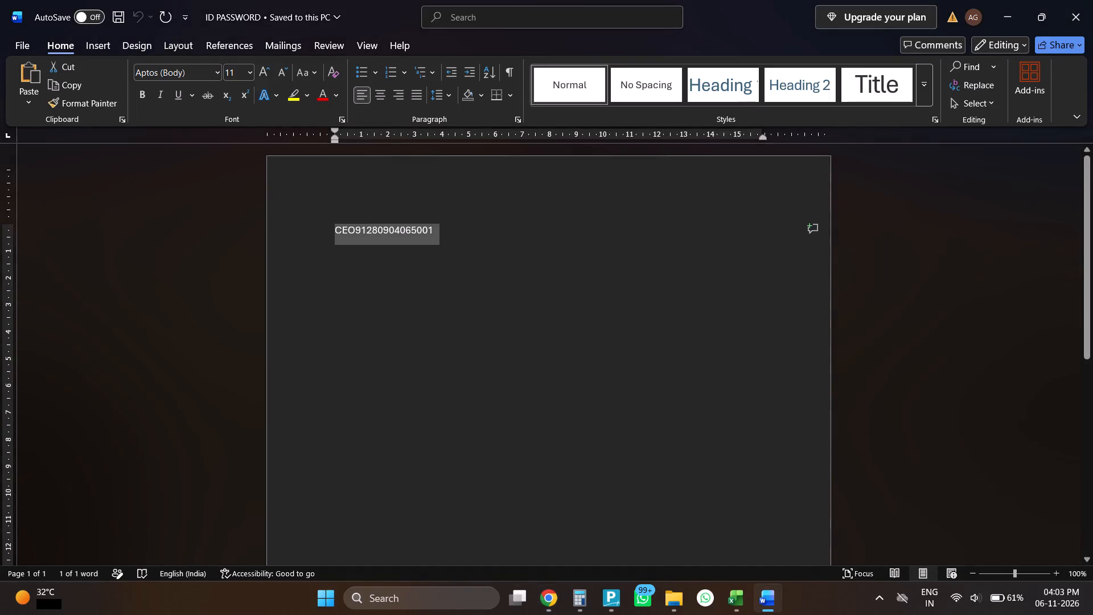
click(1092, 0)
In File Explorer, look through the society folders in WORKING's $ folder and open the MORPA GSS folder in WORKING.
key(alt+Tab)
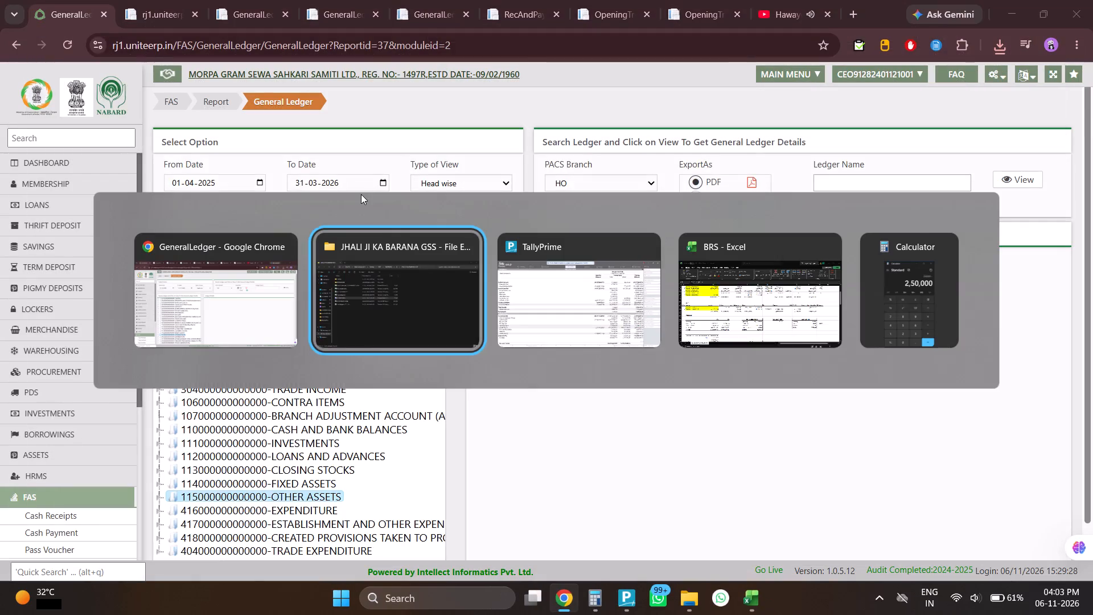
click(89, 36)
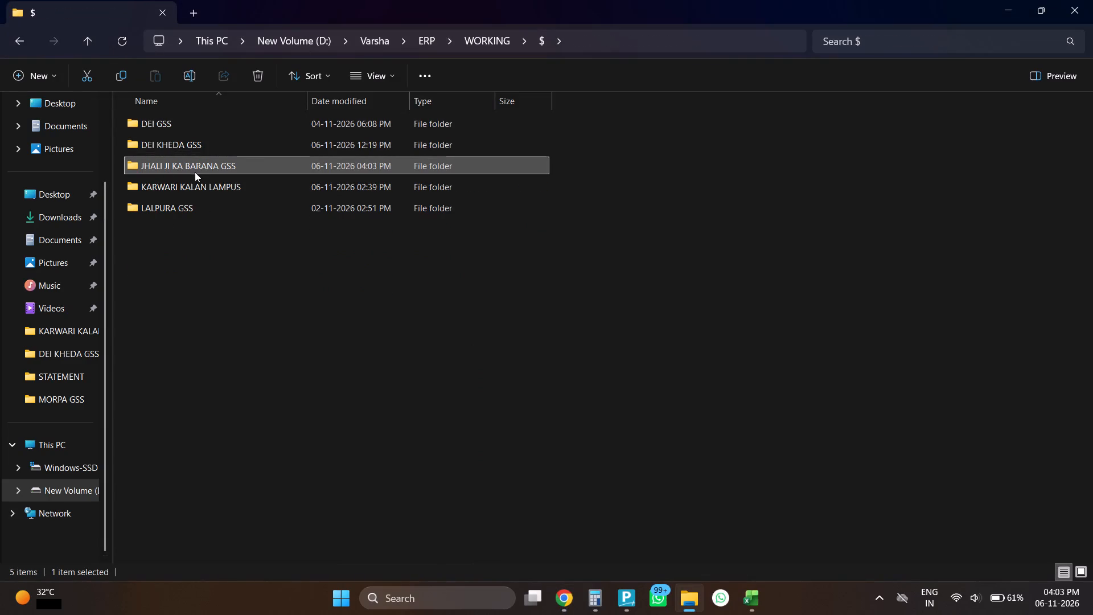
click(186, 191)
click(165, 211)
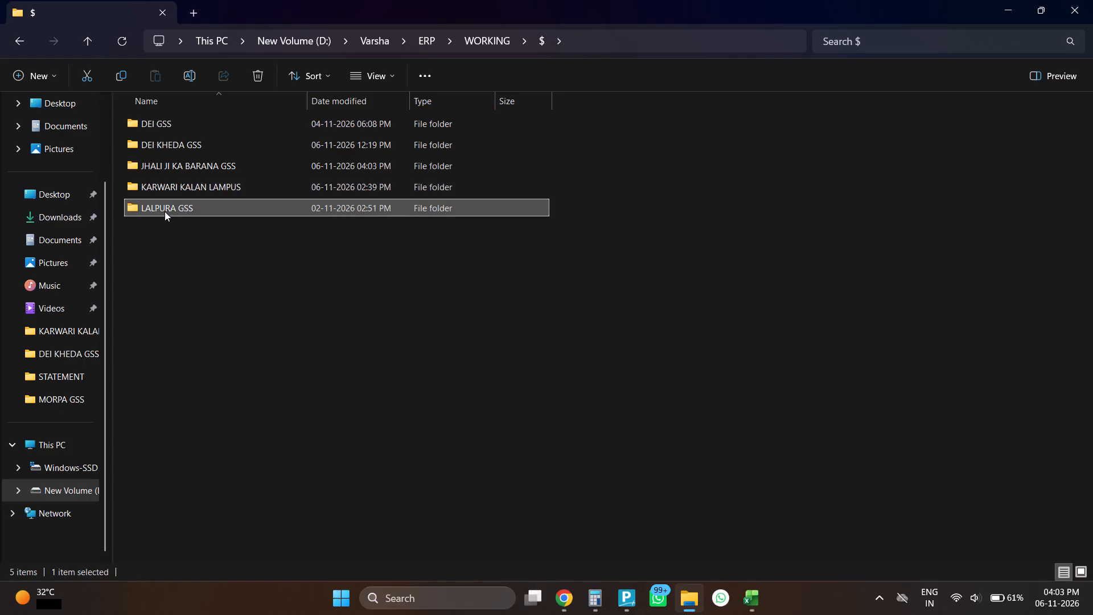
click(157, 193)
click(157, 167)
click(154, 140)
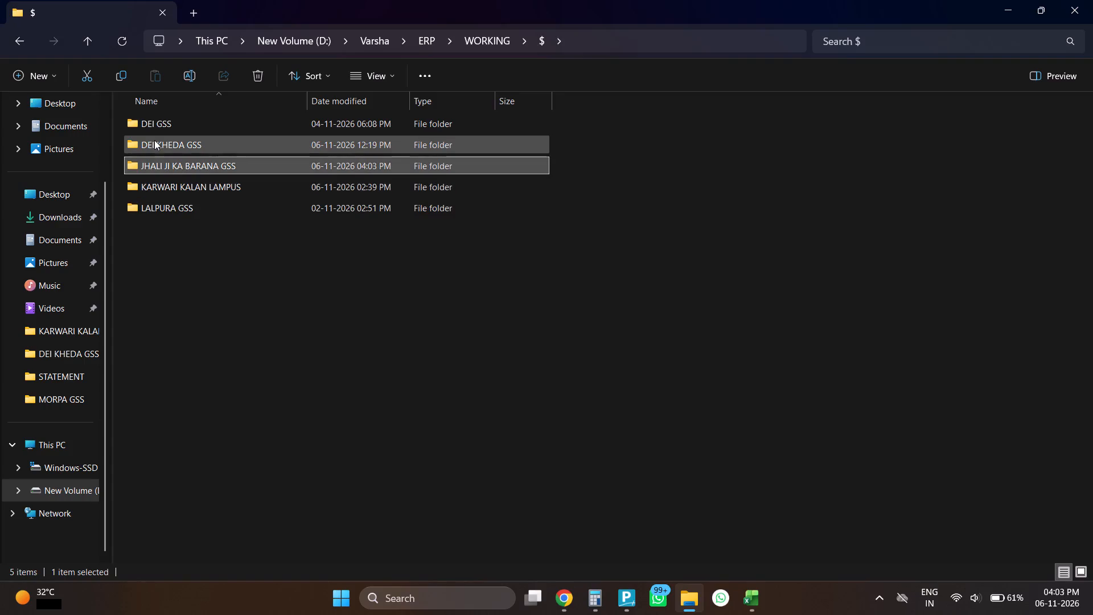
click(154, 126)
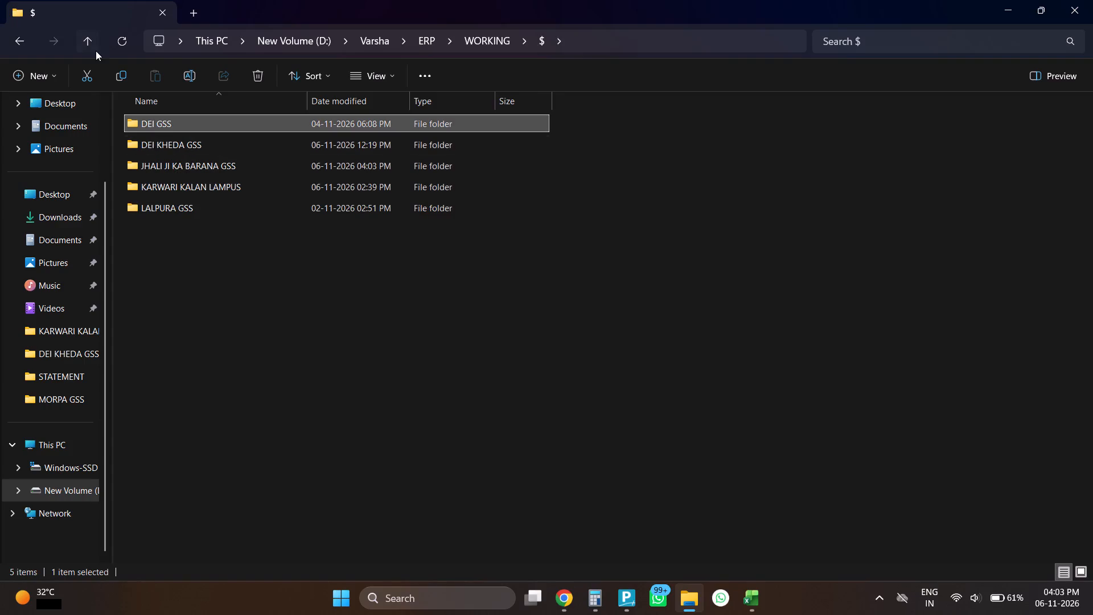
click(91, 44)
double_click(155, 189)
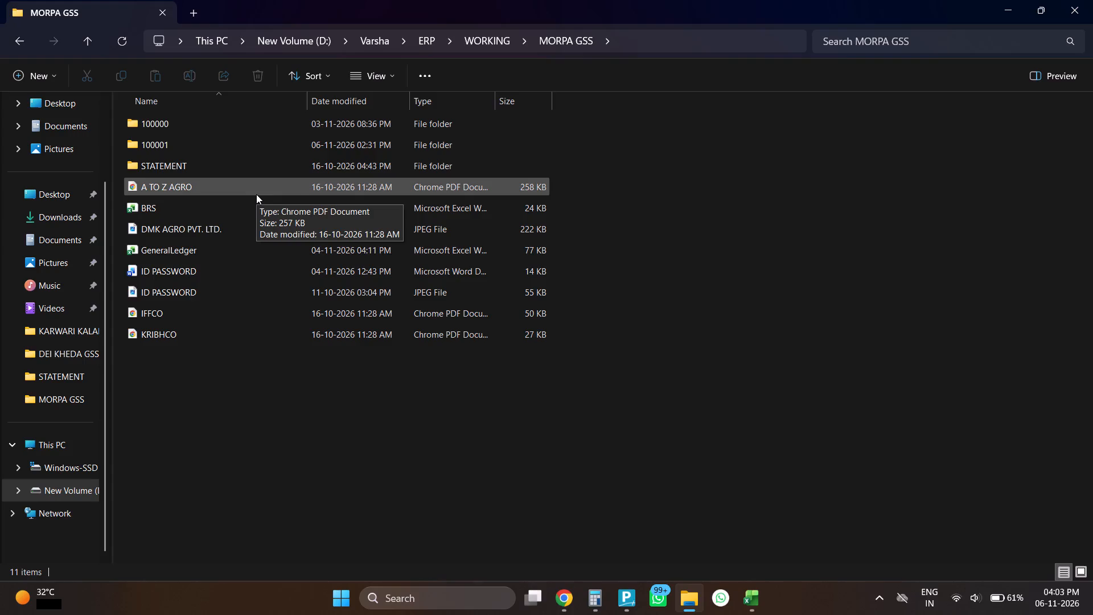
Switch to Chrome and view the beginning of Morpa Gram Sewa Sahkari Samiti's Receipts And Payments report.
key(alt+Tab)
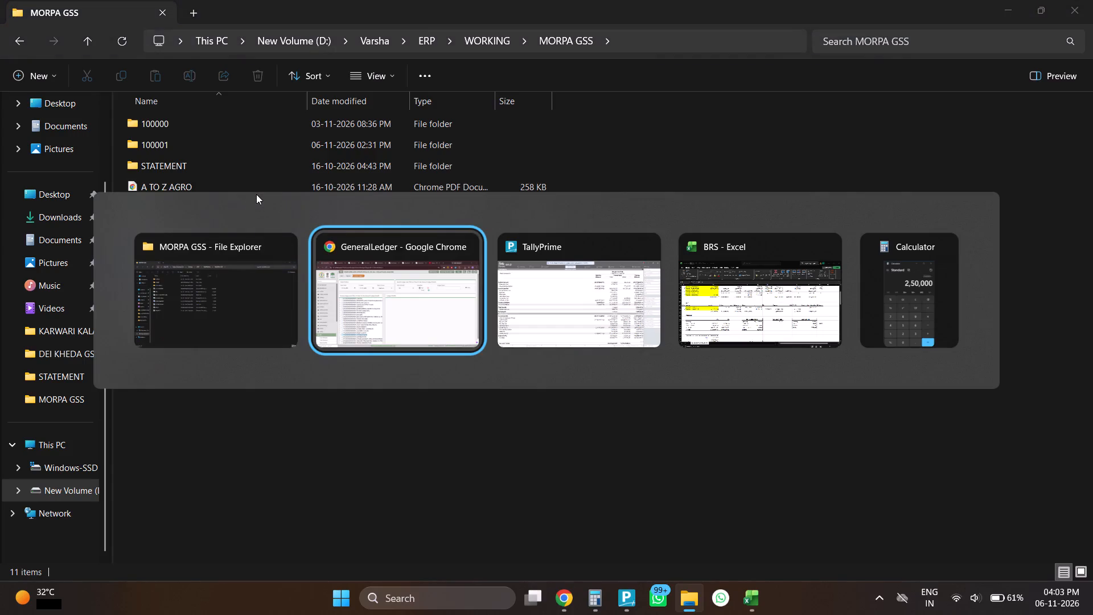
key(alt+Tab)
key(alt+Left)
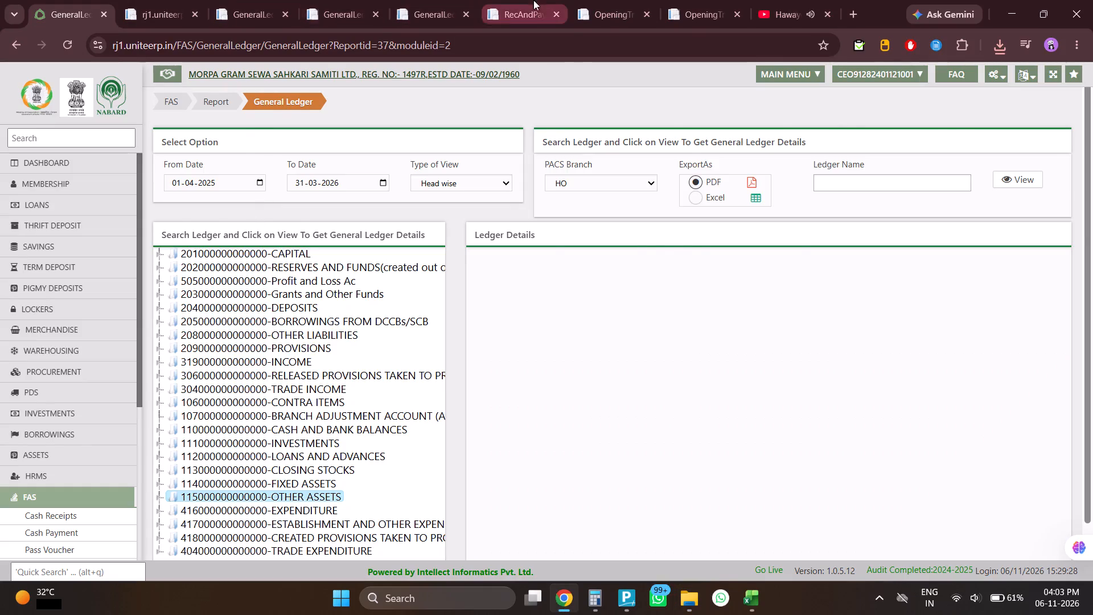
click(525, 2)
scroll(593, 227, up, 20)
scroll(593, 227, up, 2)
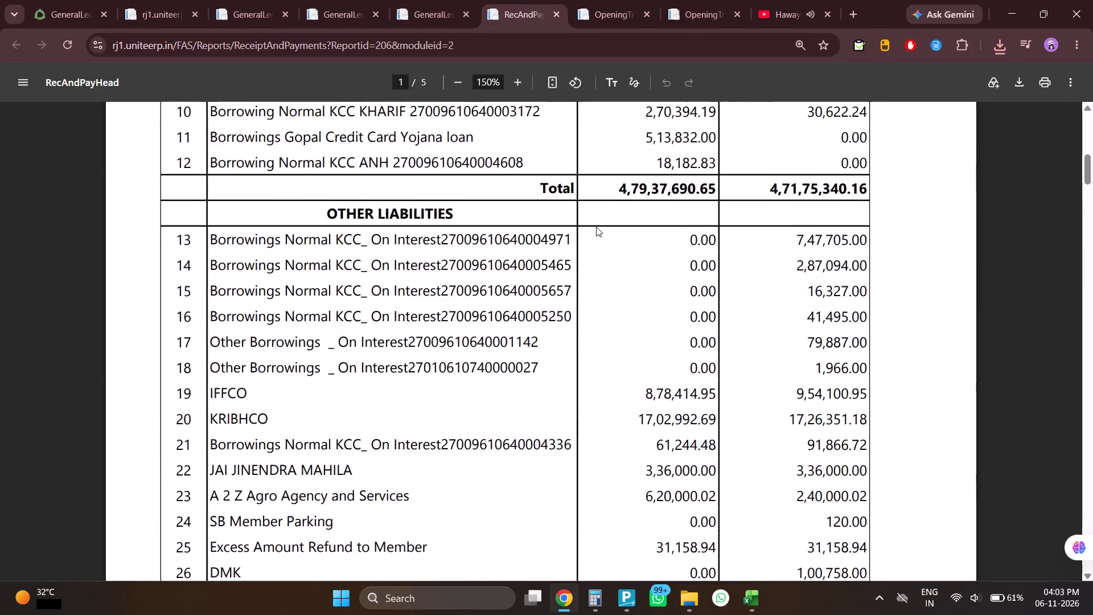
scroll(596, 227, up, 10)
Compare the capital entries in TallyPrime's Morpa Gss 25-26 Trial Balance with the Receipts And Payments report and mark the Hissa Individual line.
key(alt+Tab)
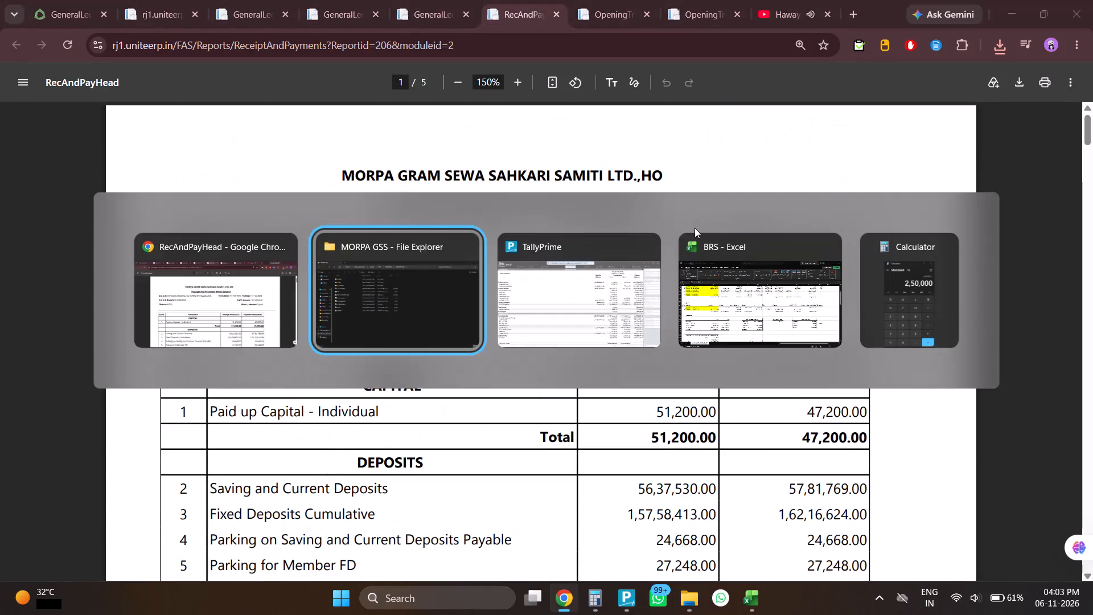
key(alt+Tab)
key(Up)
key(Up)
key(Up)
key(Up)
key(Up)
key(Up)
key(Up)
key(Up)
key(Up)
key(Up)
key(Up)
key(Up)
key(Up)
key(Up)
key(Up)
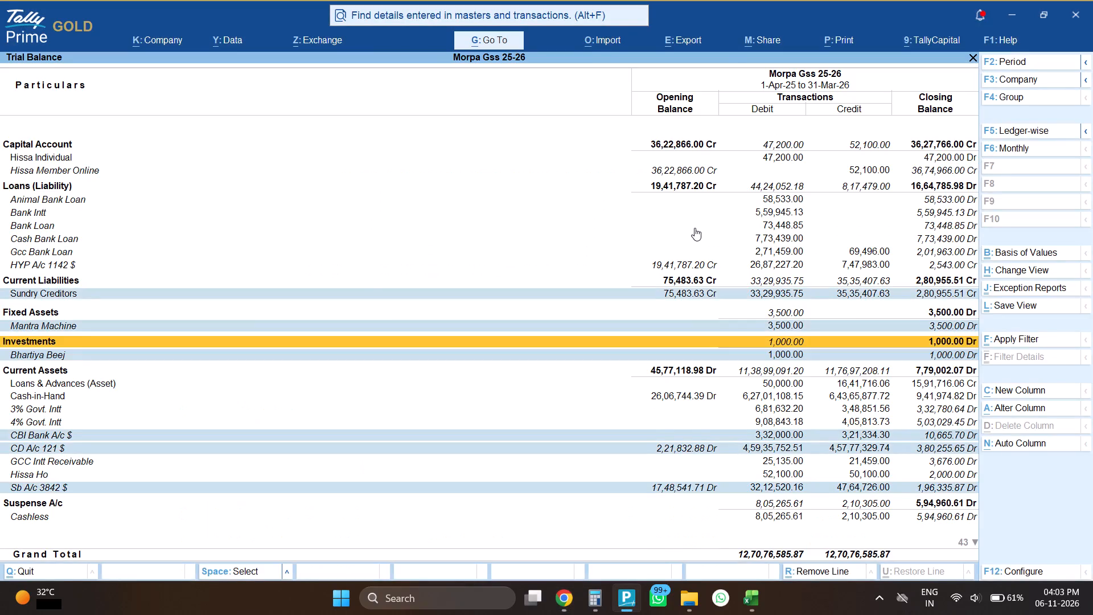
key(Down)
key(Down)
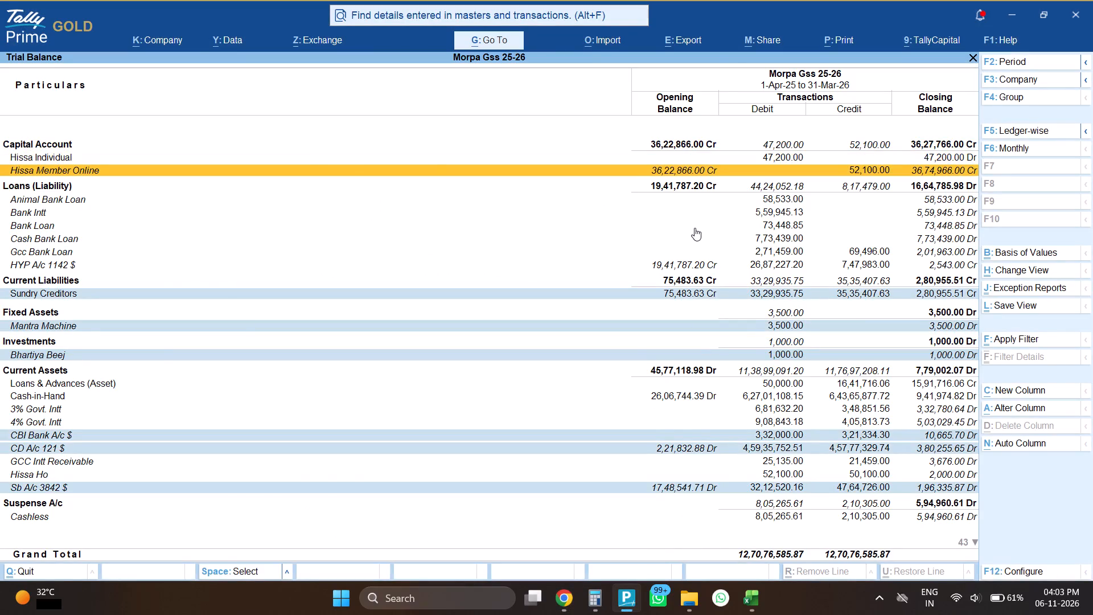
key(alt+Tab)
key(alt+Tab)
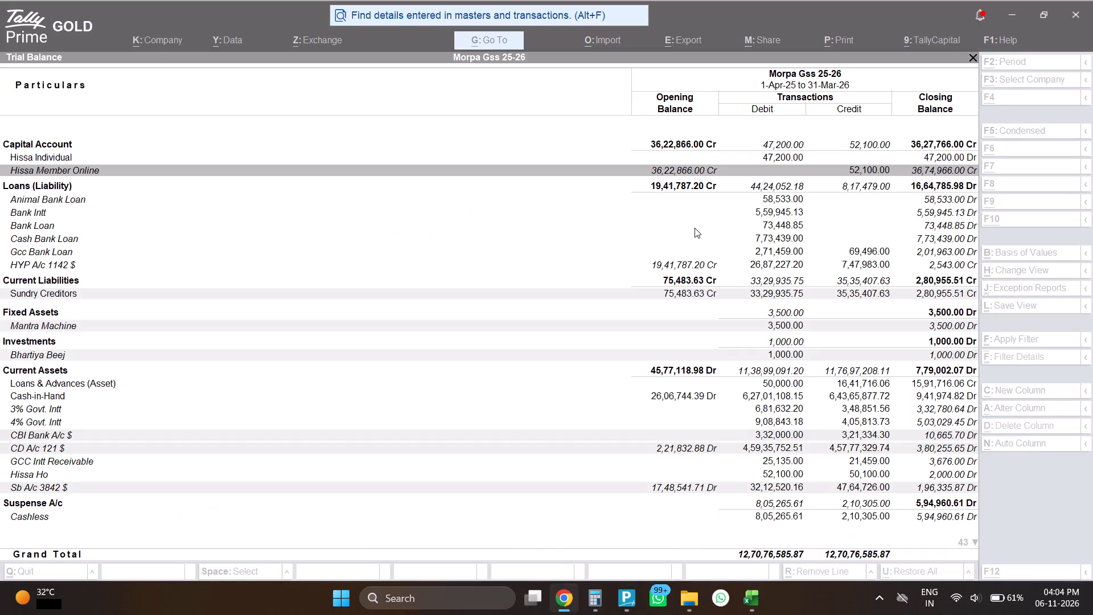
key(Up)
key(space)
key(alt+Tab)
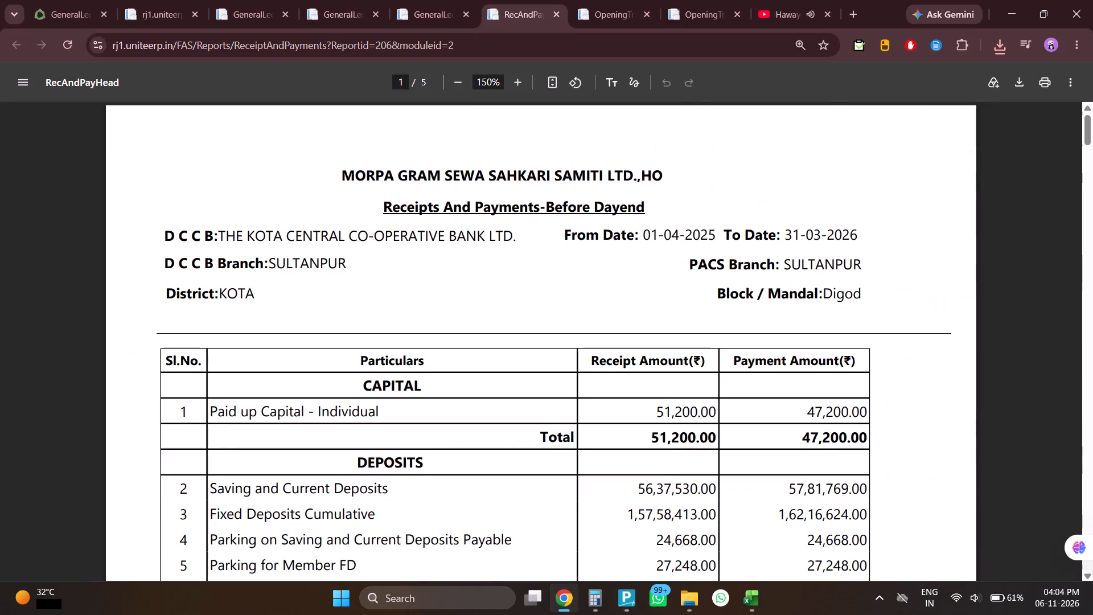
Compare TallyPrime's capital account rows with the Receipts And Payments report and the Opening Trial Balances dated 01-04-2026 and 01-04-2025.
key(alt+Tab)
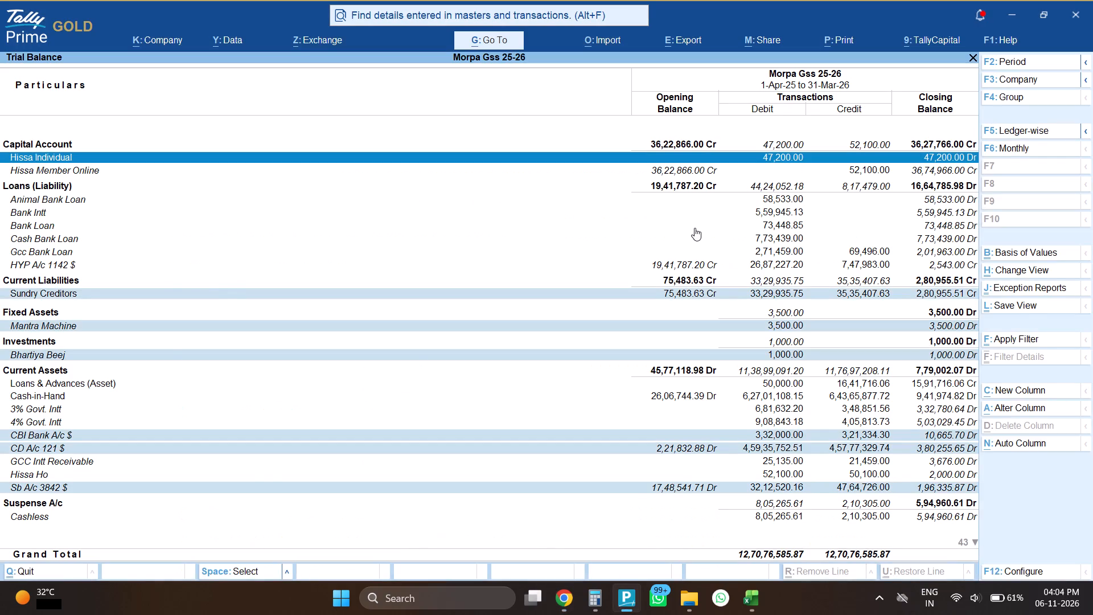
key(alt+Tab)
key(alt+Tab)
key(alt+Tab)
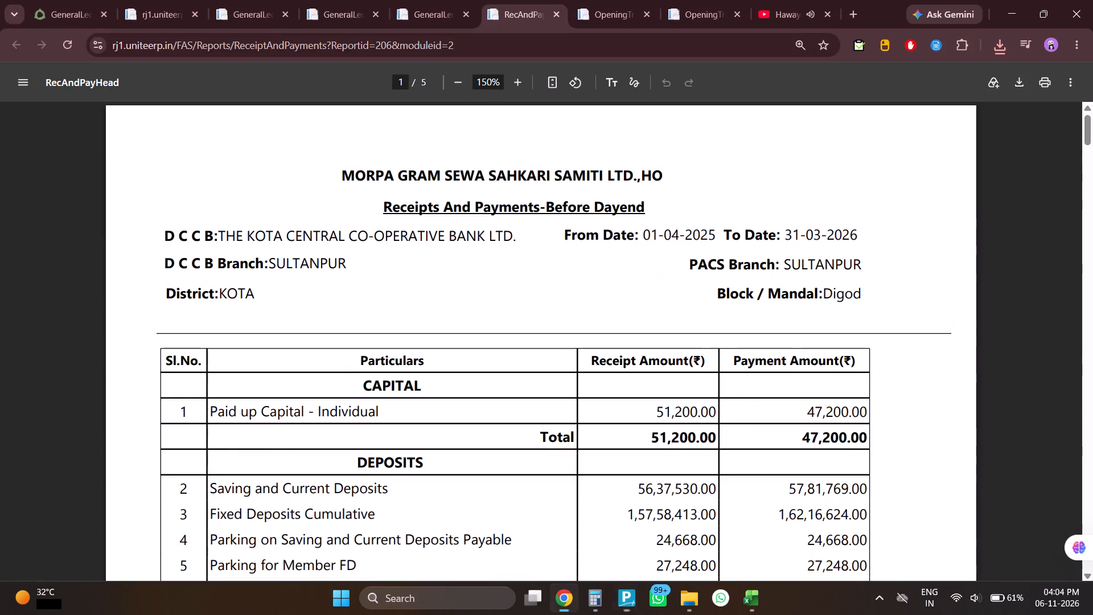
click(638, 0)
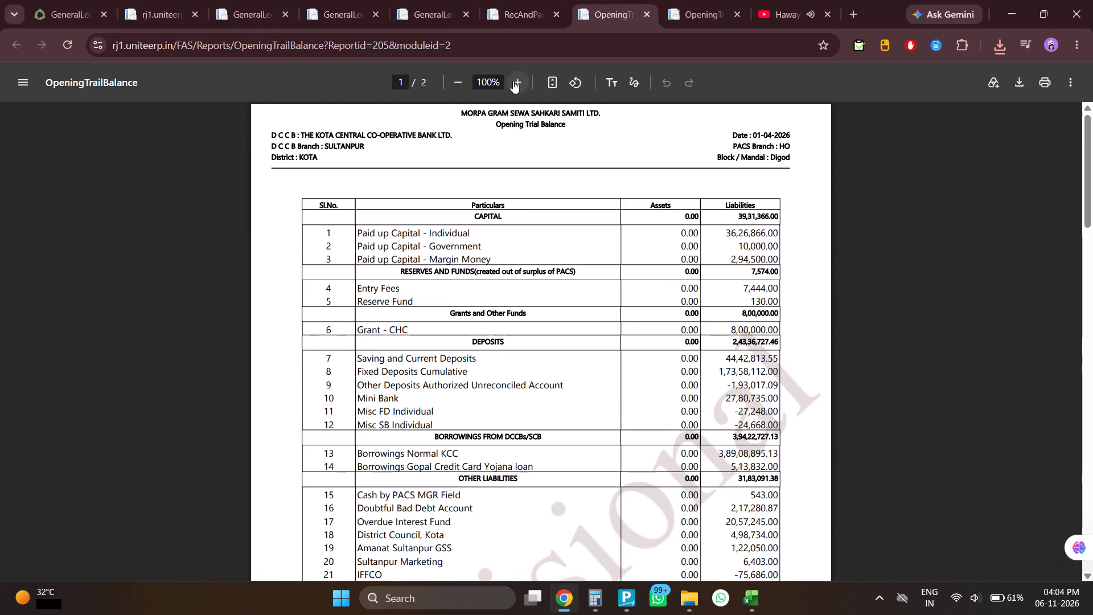
triple_click(517, 75)
click(517, 75)
click(712, 0)
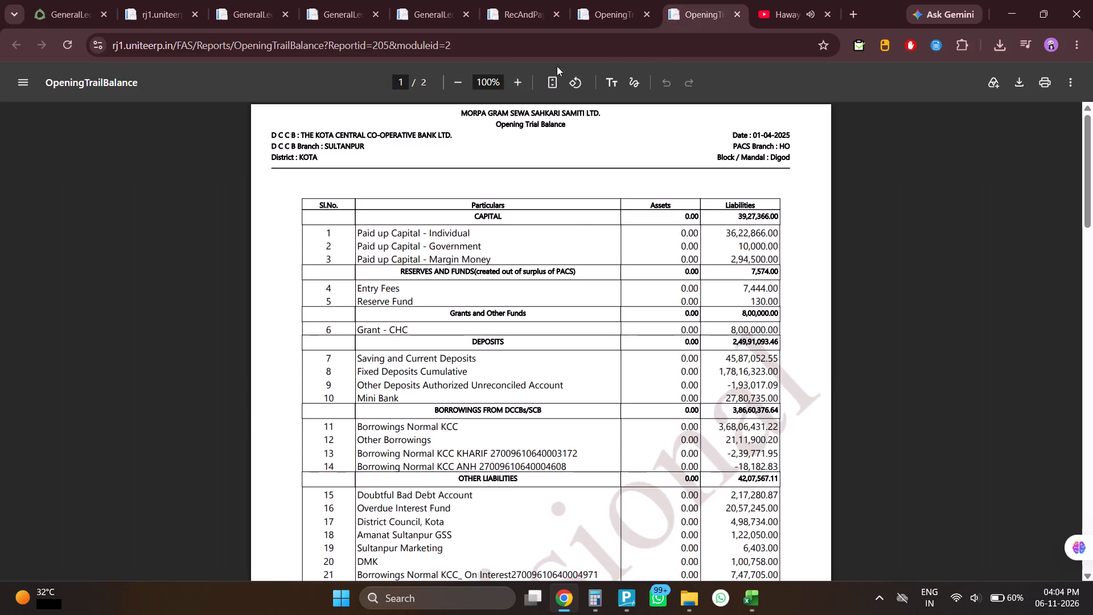
triple_click(517, 77)
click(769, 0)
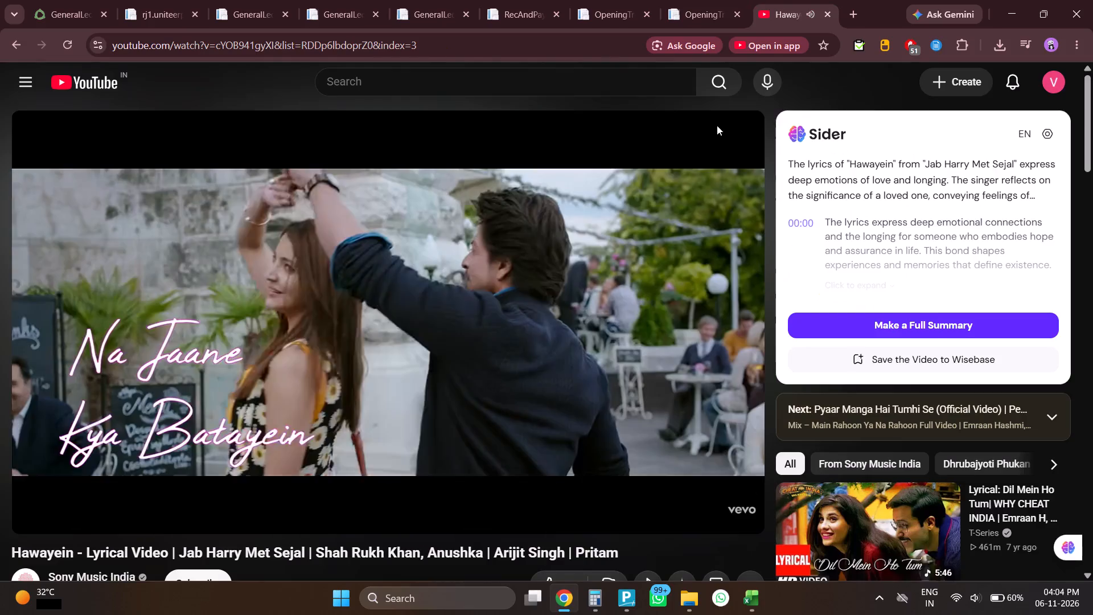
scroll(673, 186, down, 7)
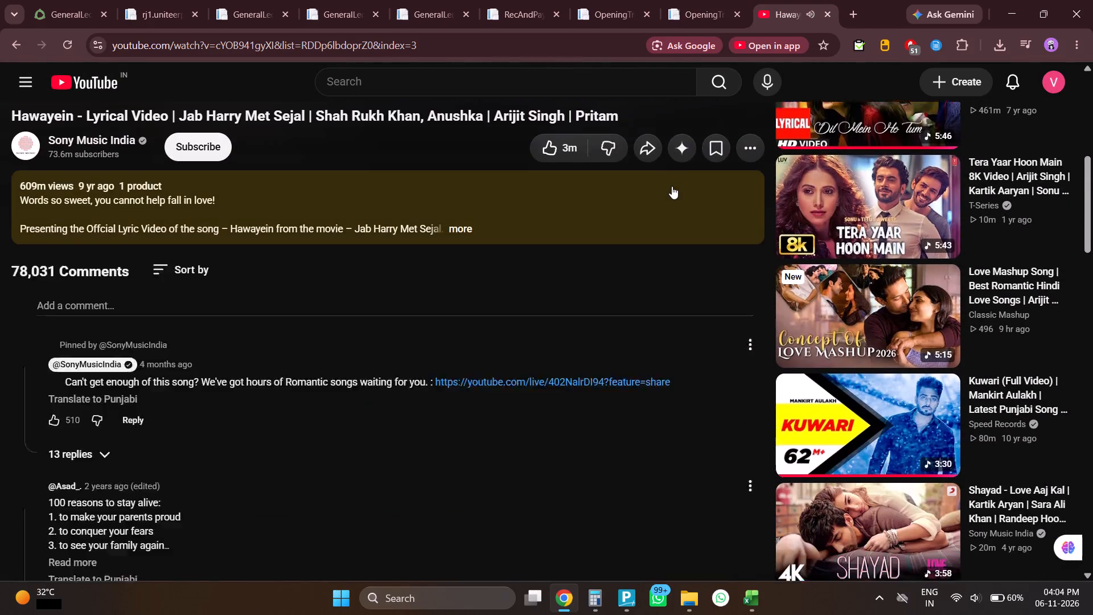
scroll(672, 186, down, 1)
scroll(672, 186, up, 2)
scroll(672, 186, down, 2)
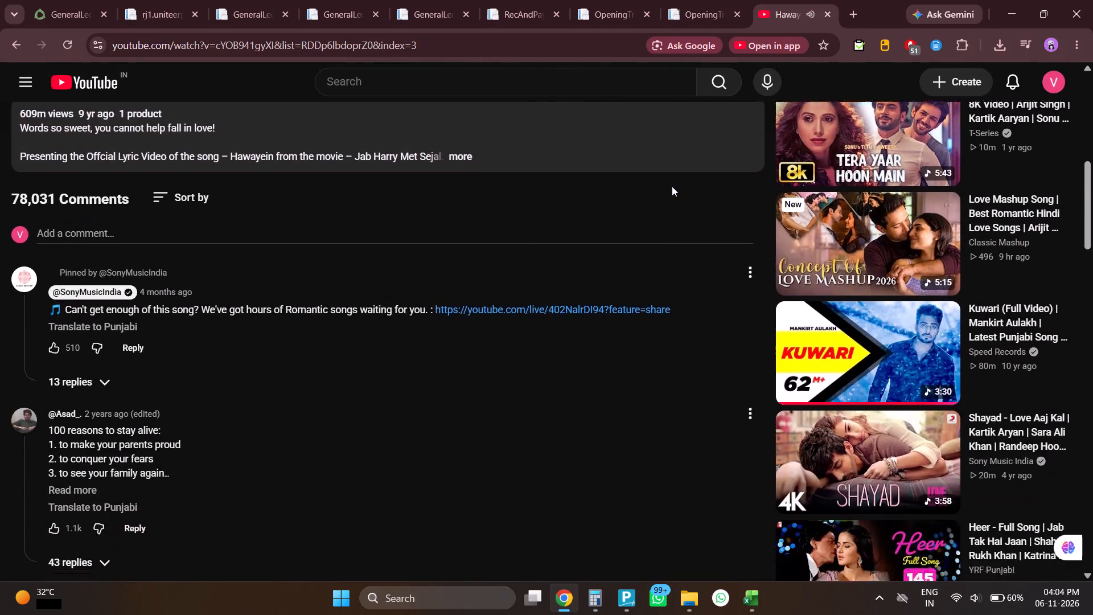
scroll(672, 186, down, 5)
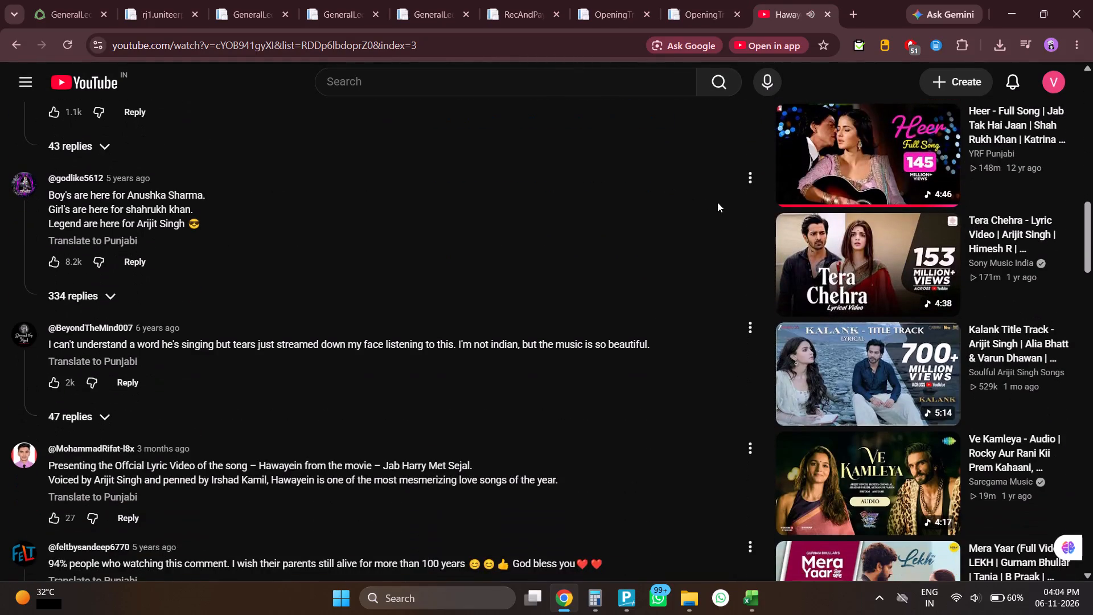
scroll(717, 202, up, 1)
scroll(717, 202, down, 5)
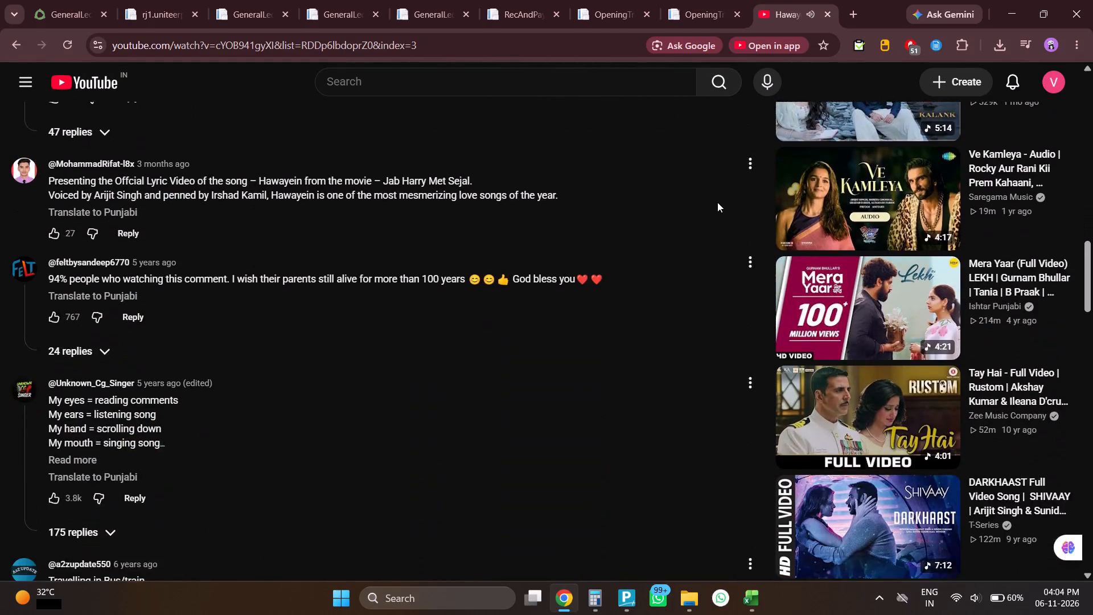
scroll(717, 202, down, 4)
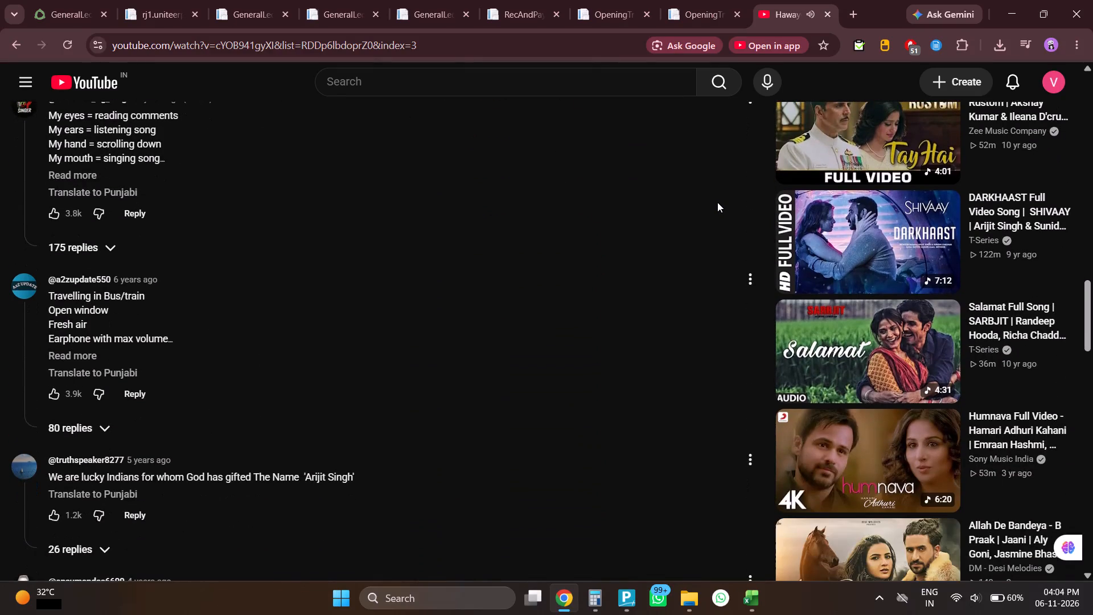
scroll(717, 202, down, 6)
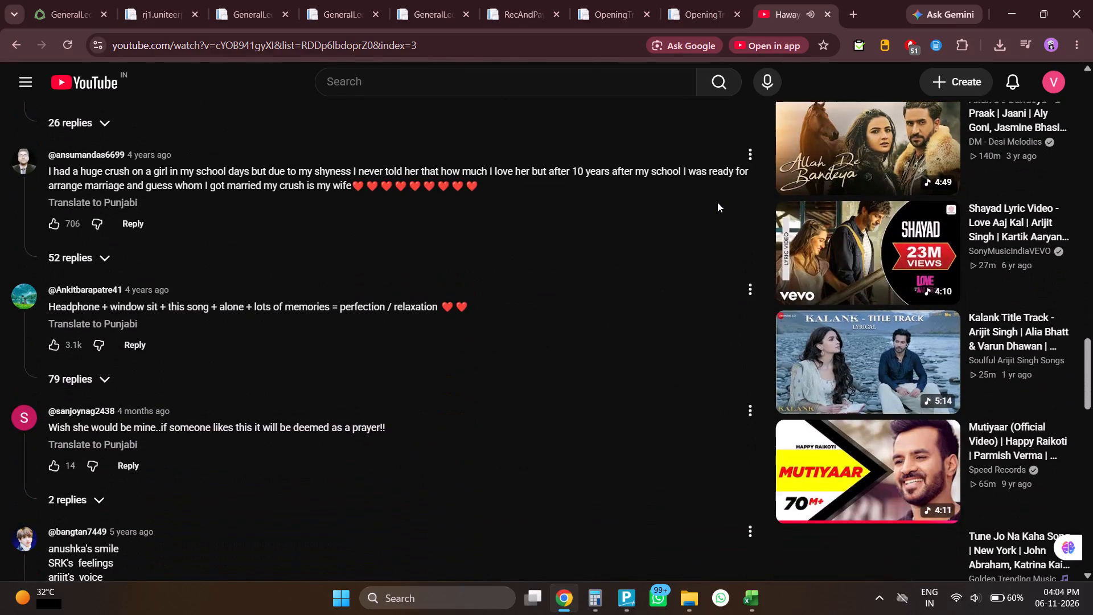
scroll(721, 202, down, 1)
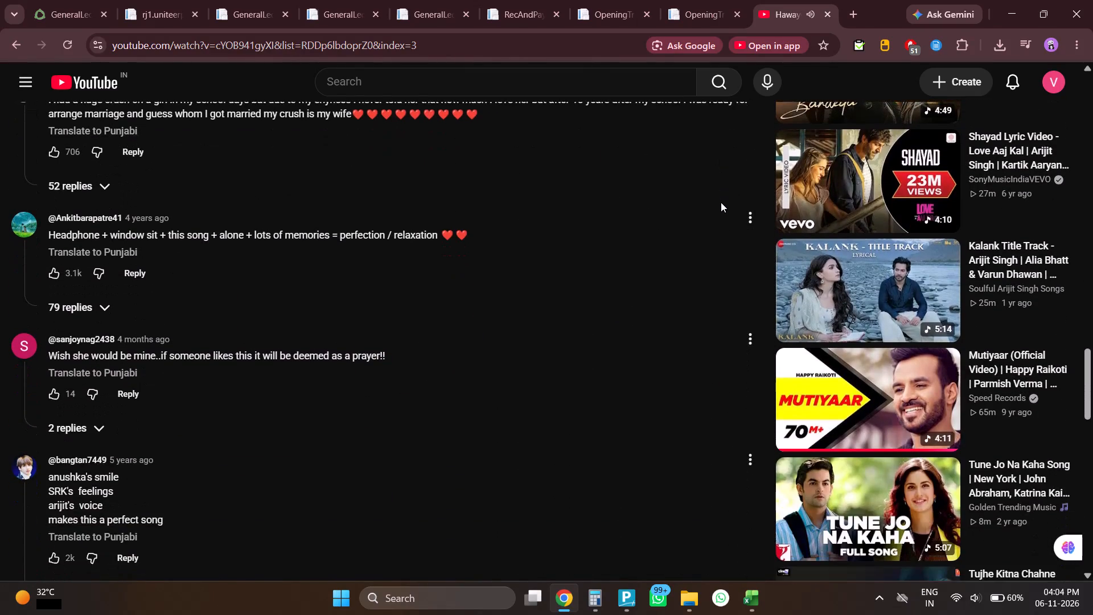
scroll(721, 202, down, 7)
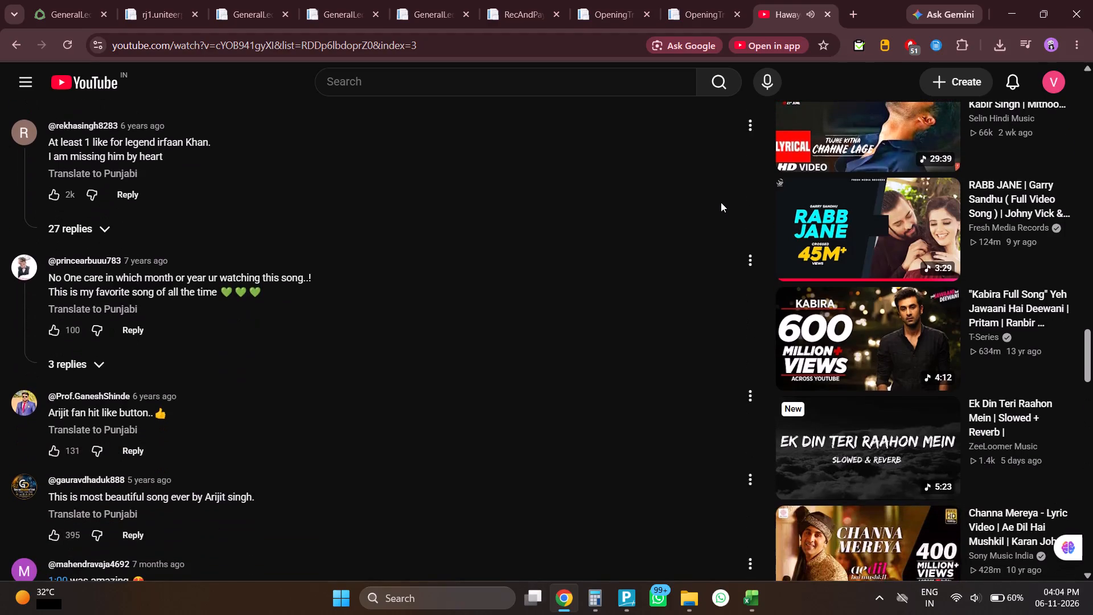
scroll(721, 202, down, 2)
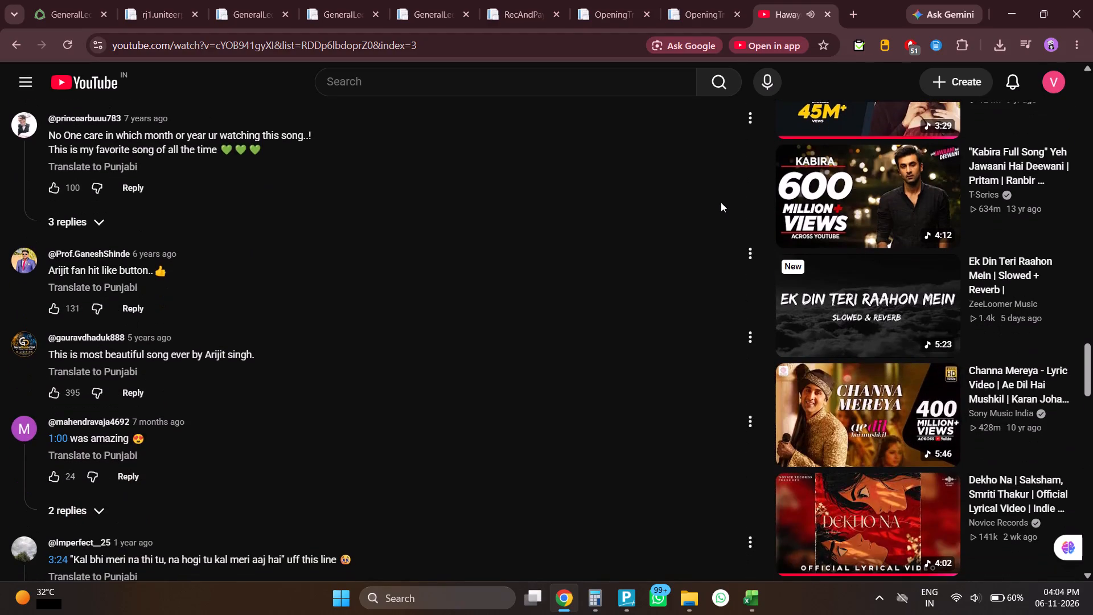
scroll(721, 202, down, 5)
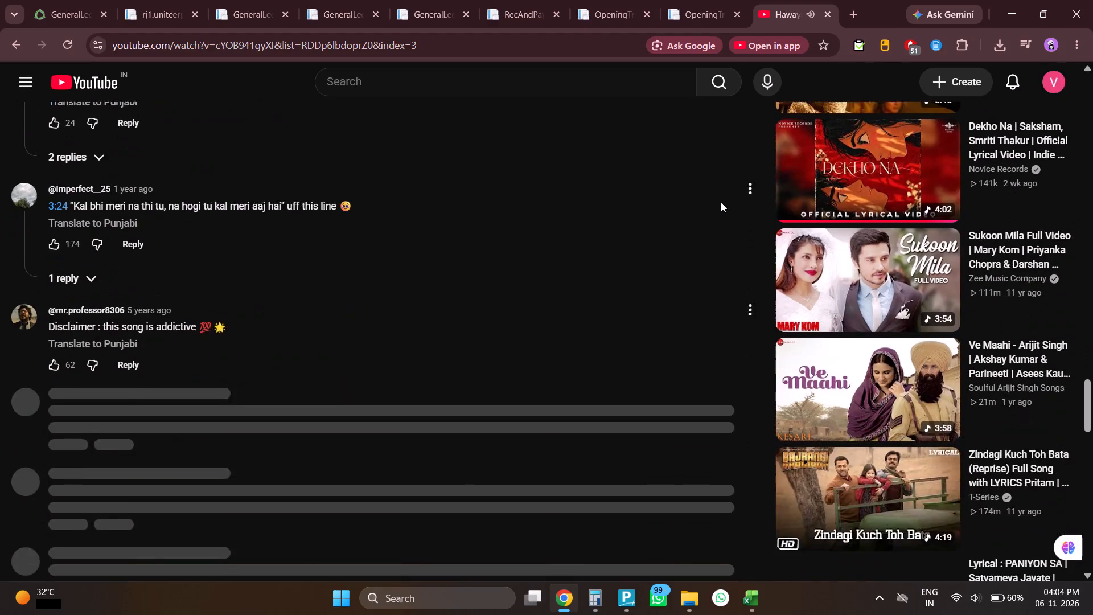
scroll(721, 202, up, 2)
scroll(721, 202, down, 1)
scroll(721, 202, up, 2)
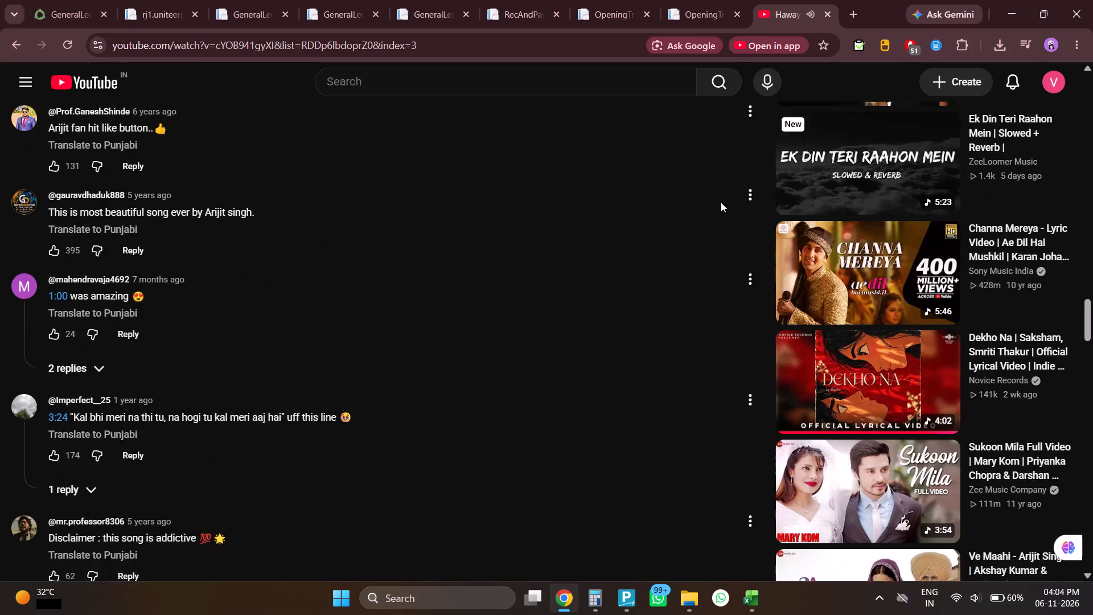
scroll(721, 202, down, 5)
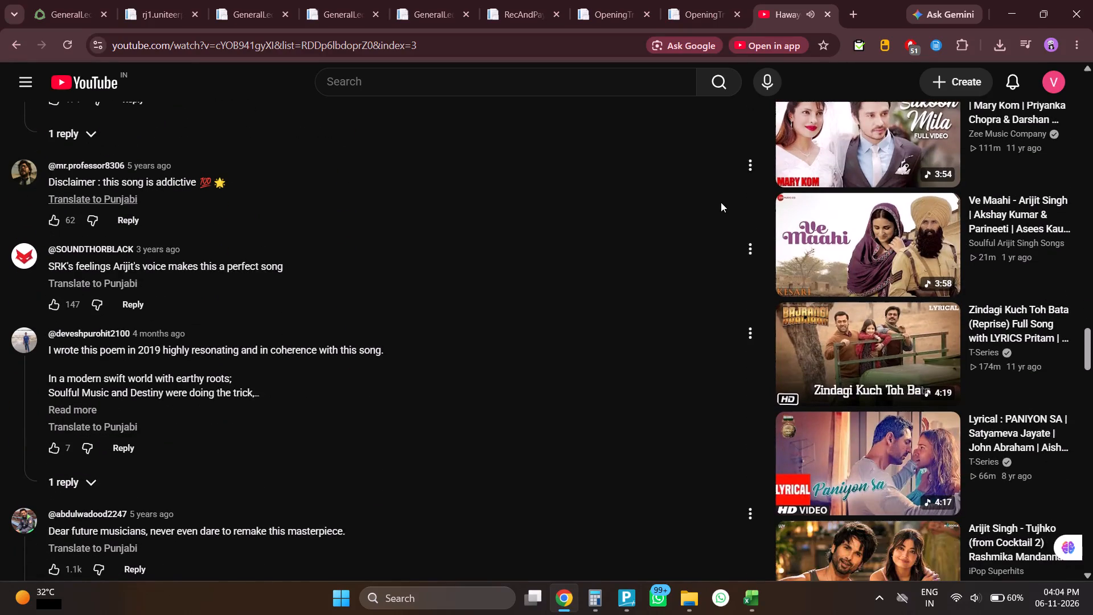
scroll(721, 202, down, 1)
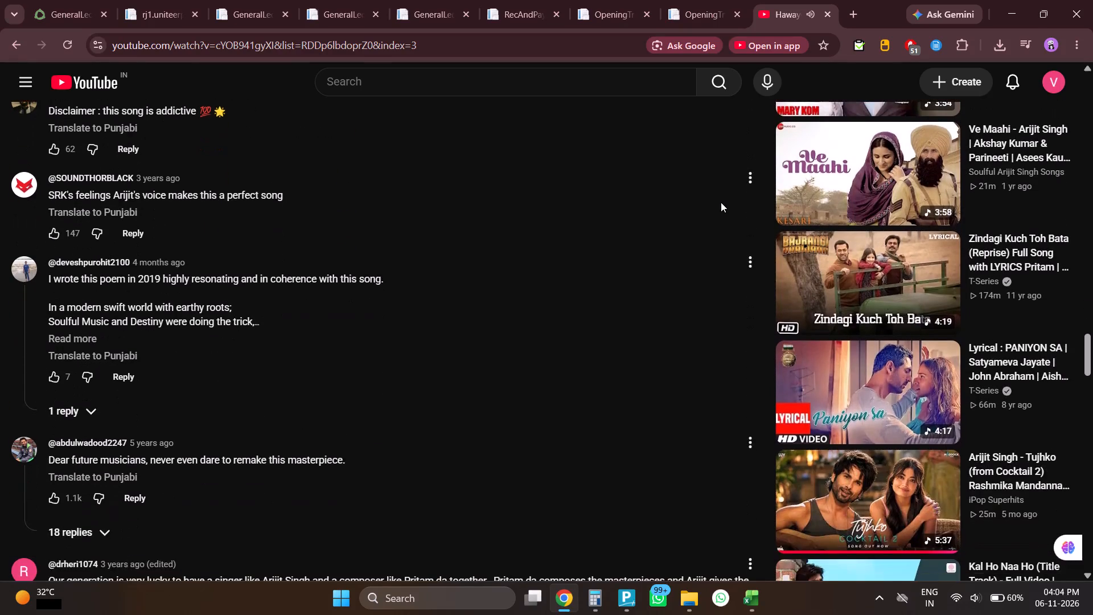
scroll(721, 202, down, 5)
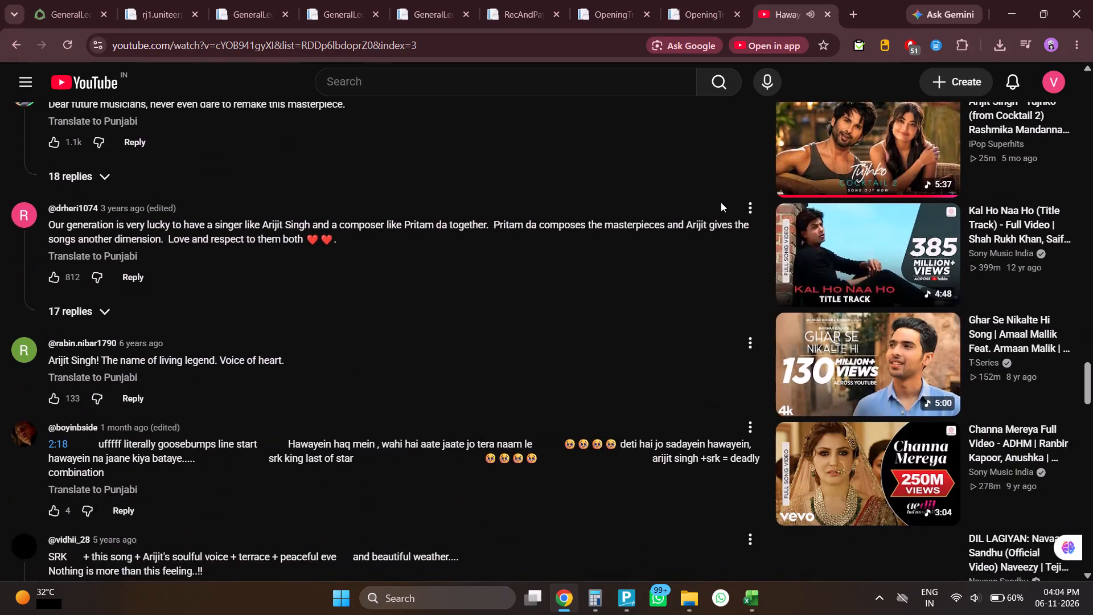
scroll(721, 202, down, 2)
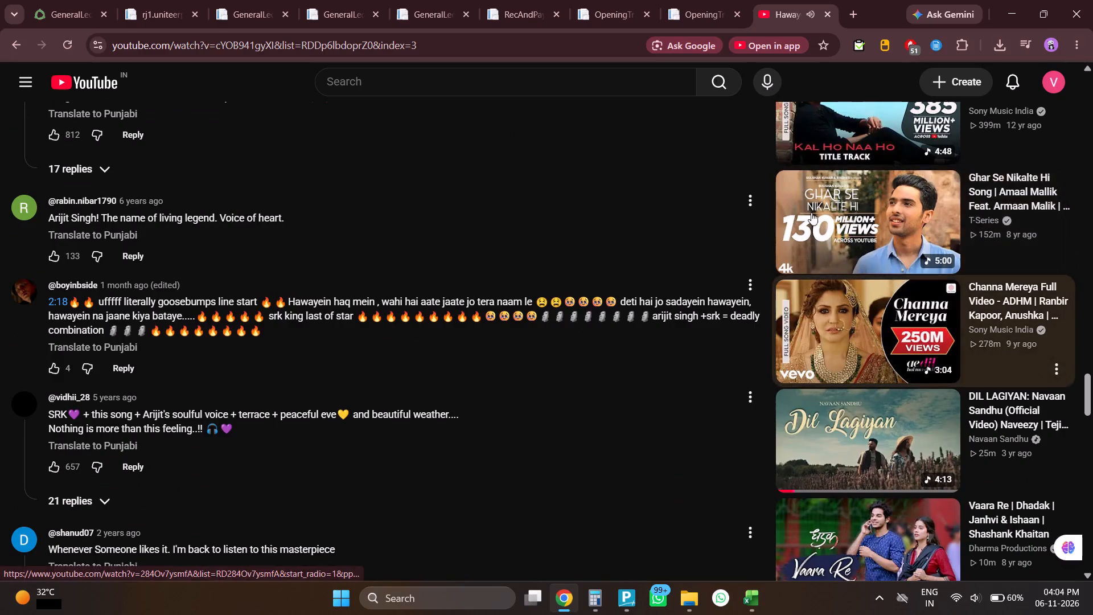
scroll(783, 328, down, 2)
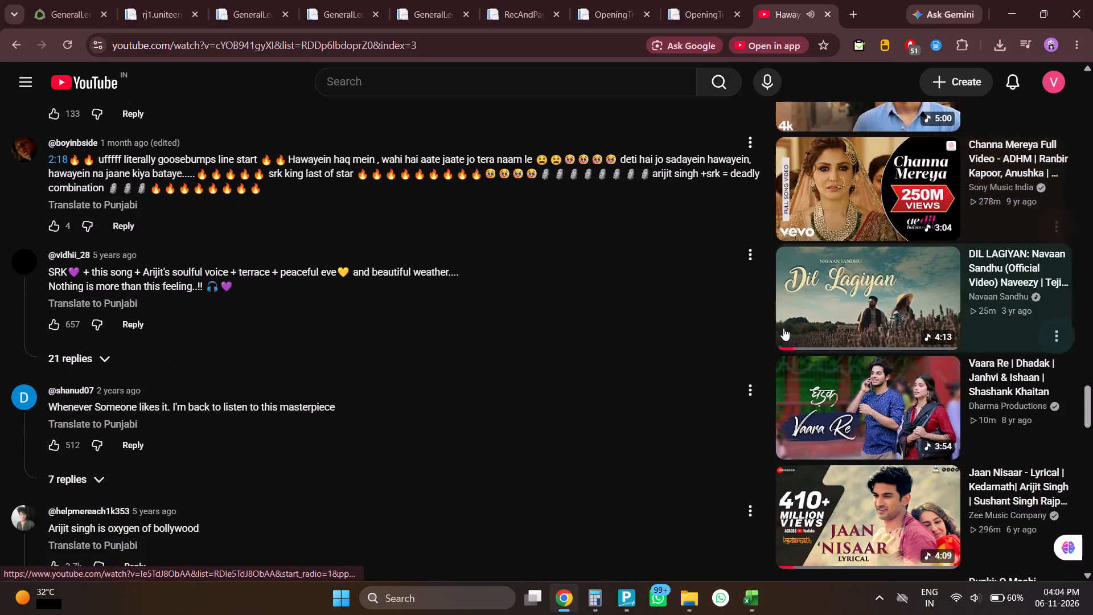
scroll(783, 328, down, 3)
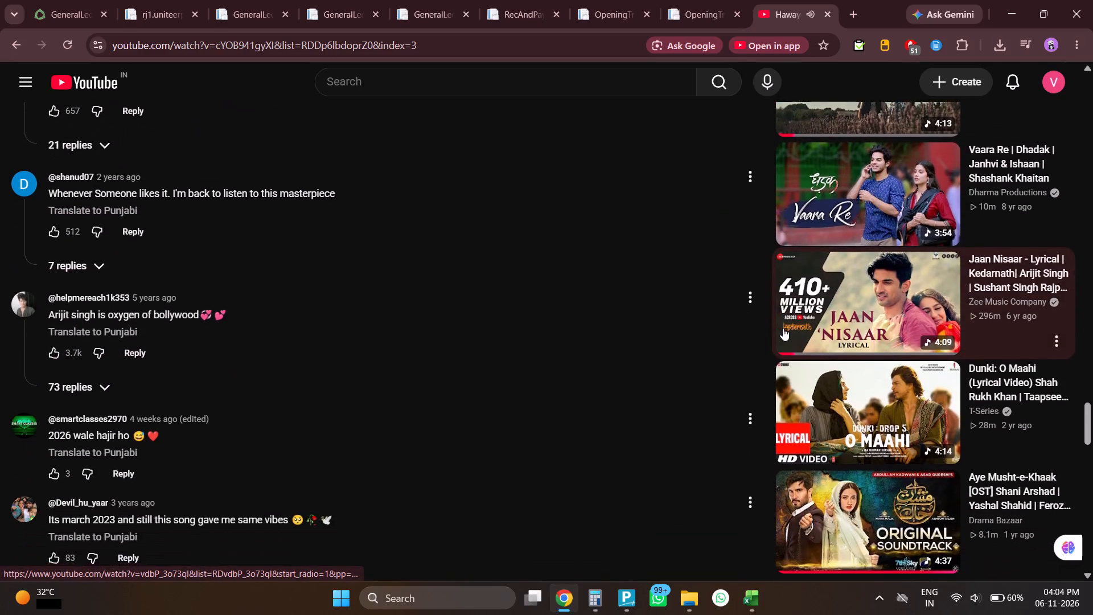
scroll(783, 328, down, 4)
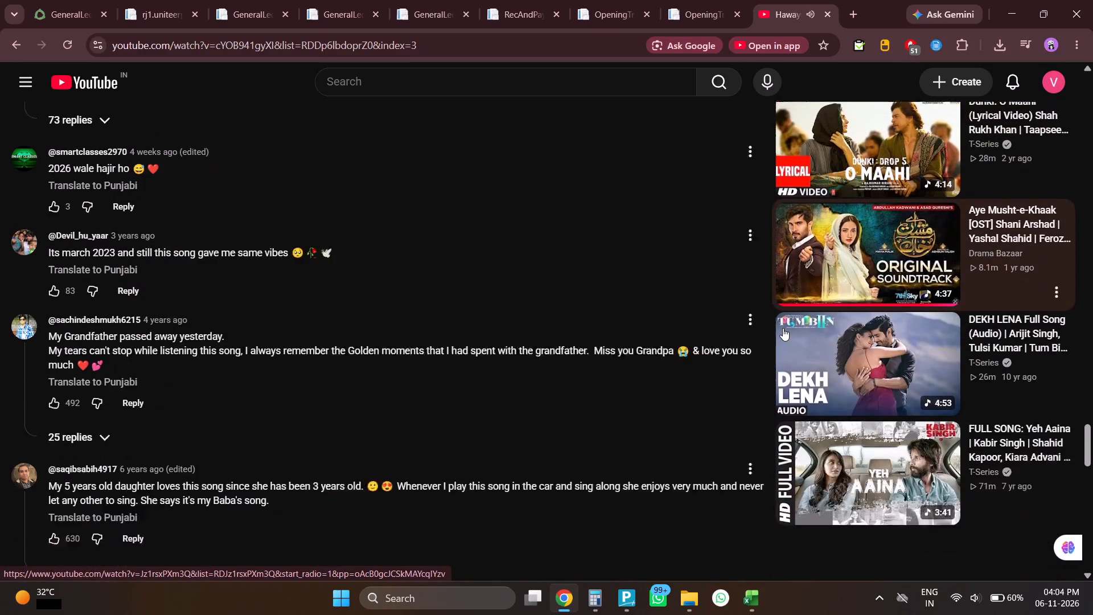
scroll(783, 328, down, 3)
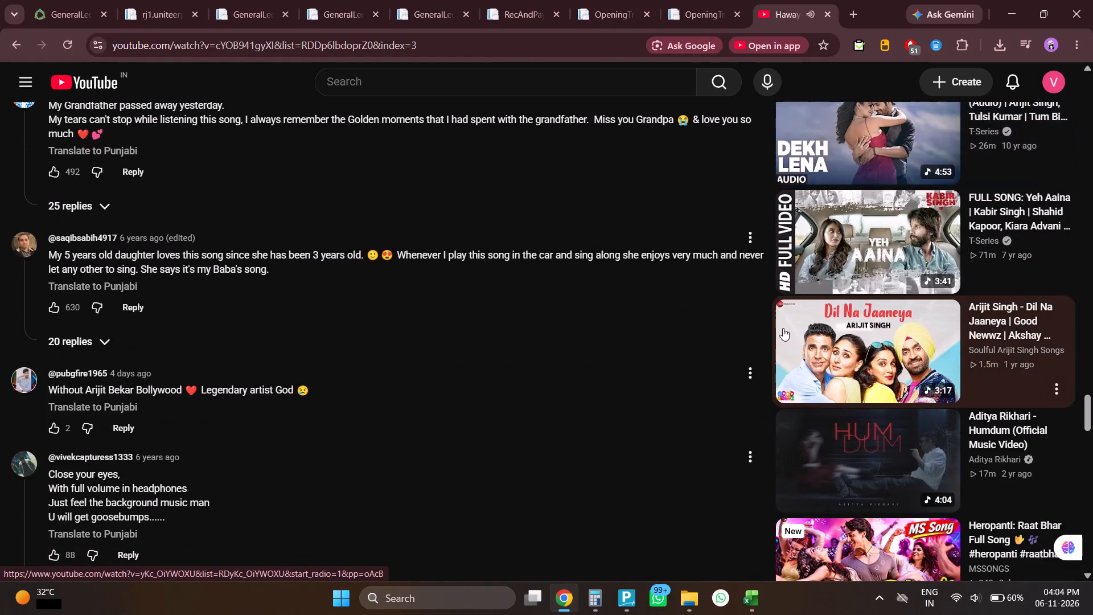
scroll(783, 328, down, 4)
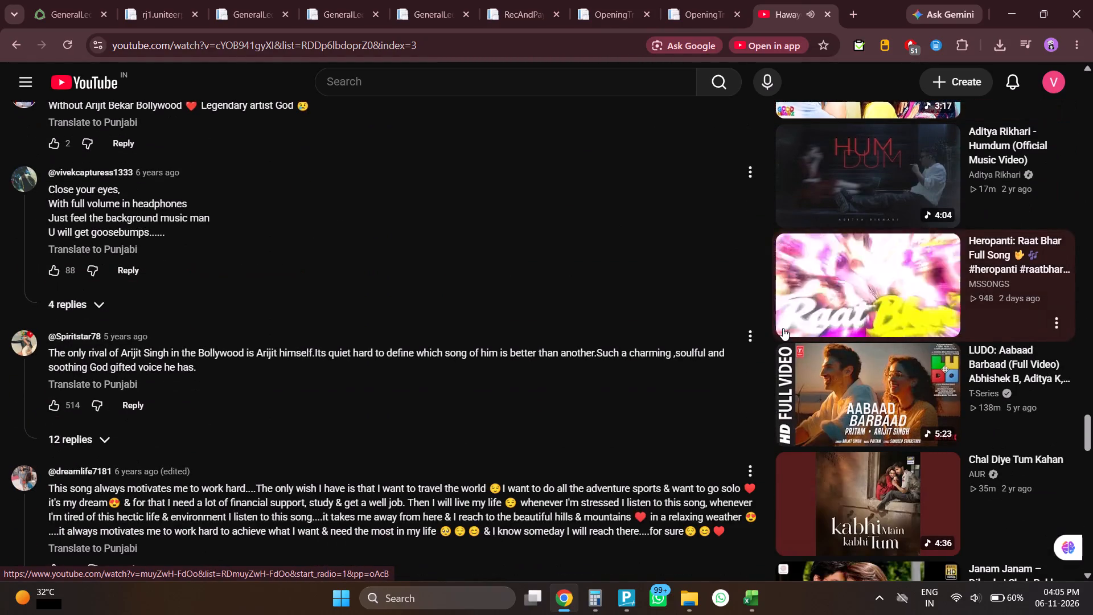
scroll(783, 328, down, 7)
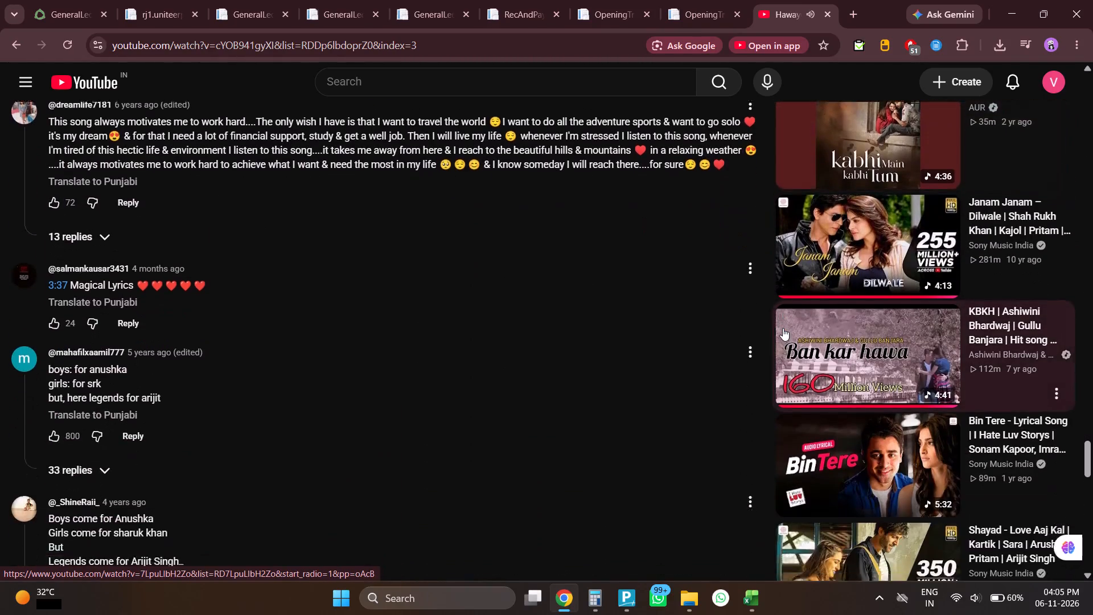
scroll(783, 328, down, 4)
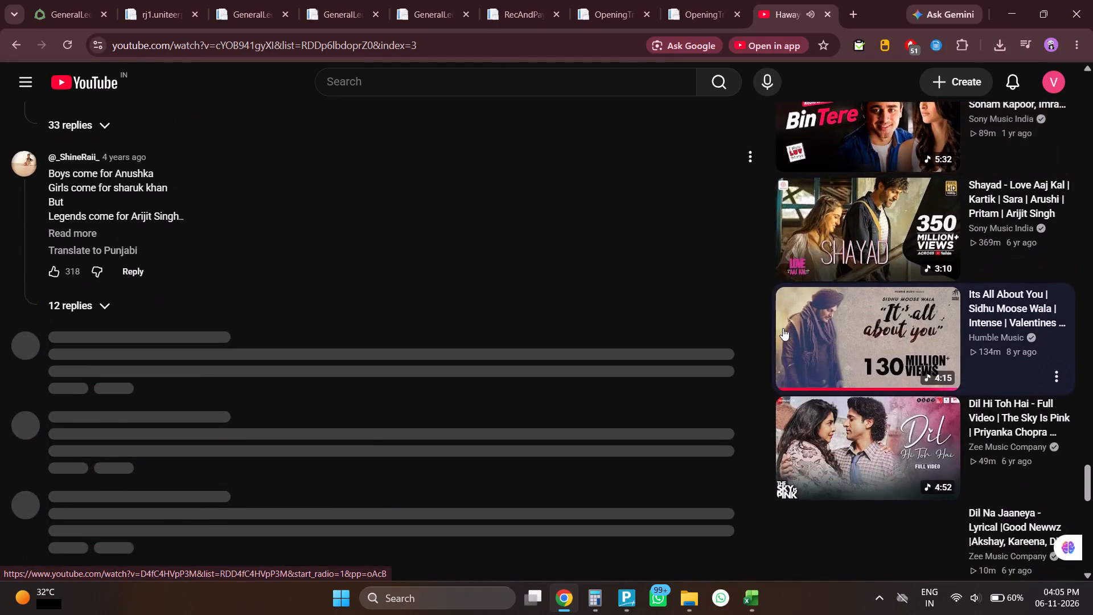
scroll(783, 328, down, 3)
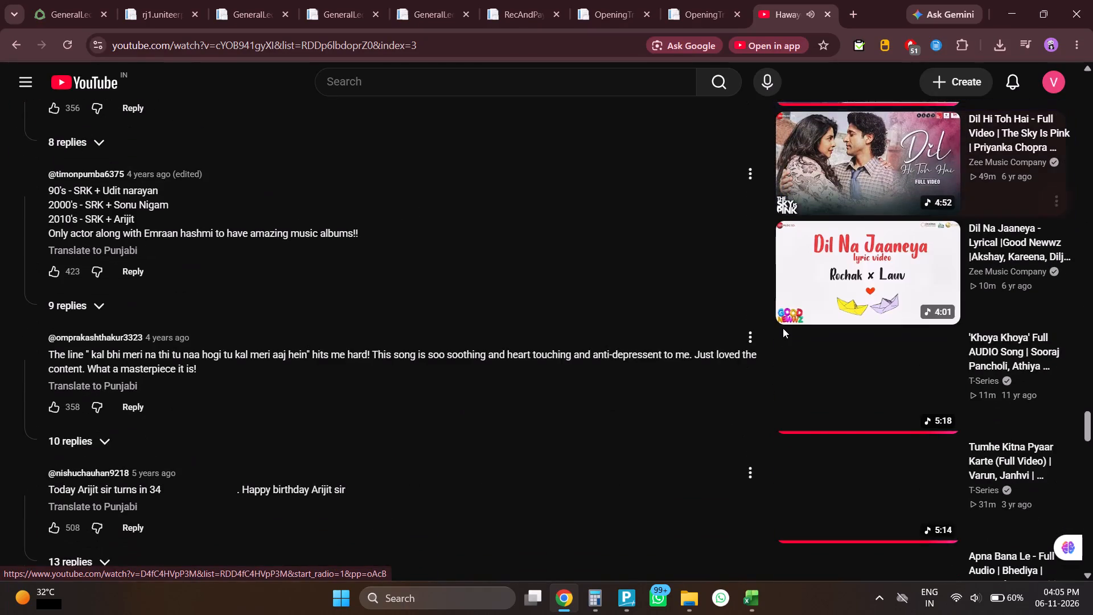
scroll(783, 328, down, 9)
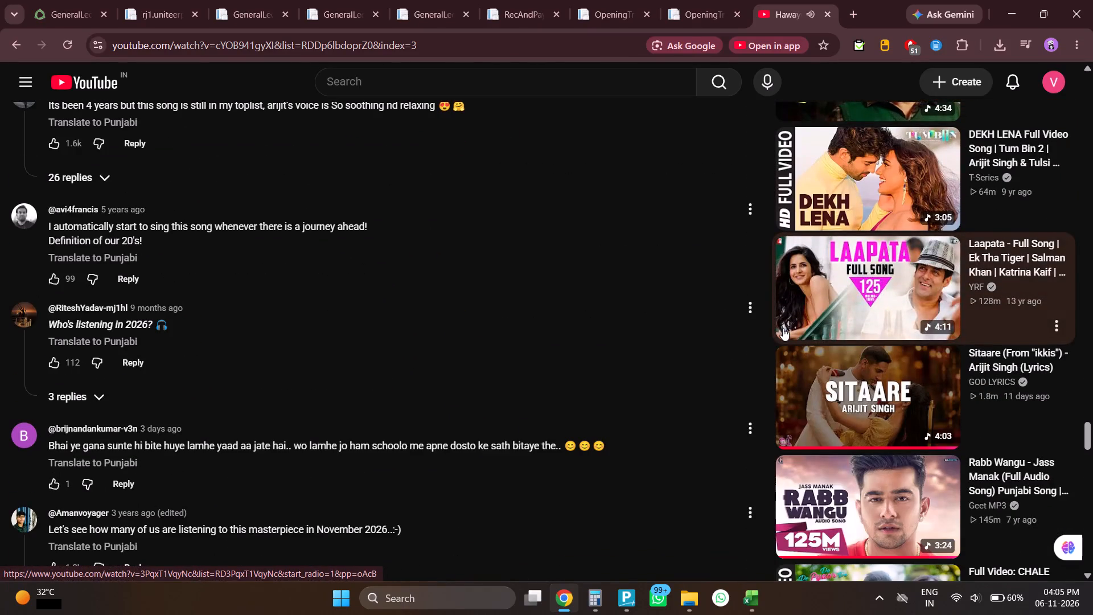
Browse YouTube's suggested videos and play "Channa Mereya - Lyric Video" from Ae Dil Hai Mushkil.
scroll(783, 328, down, 5)
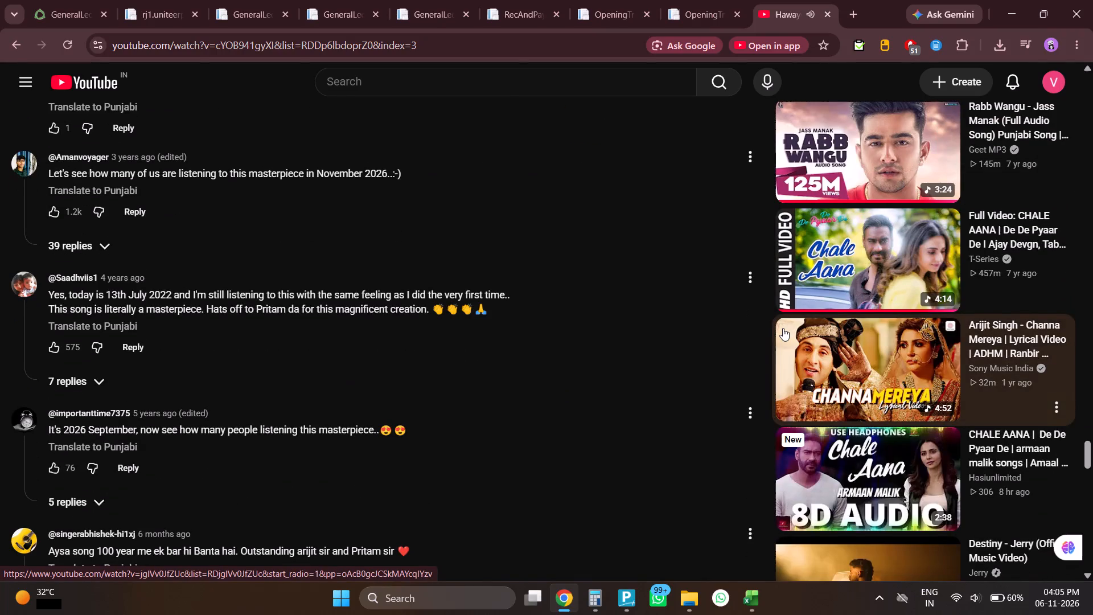
scroll(783, 328, down, 1)
scroll(783, 328, up, 20)
scroll(783, 328, up, 7)
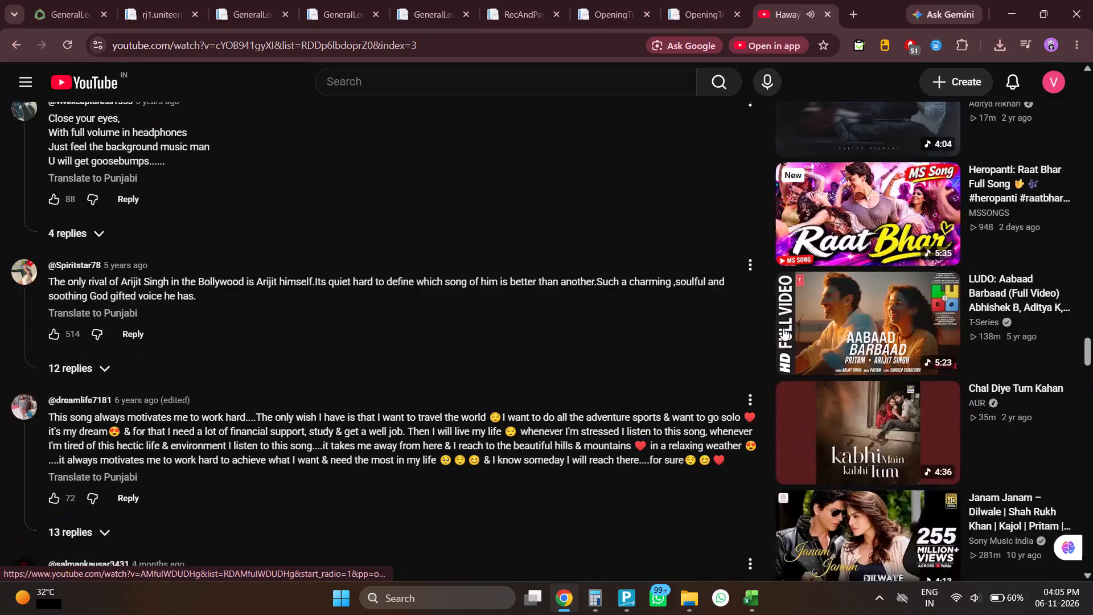
scroll(783, 328, up, 14)
scroll(783, 328, up, 11)
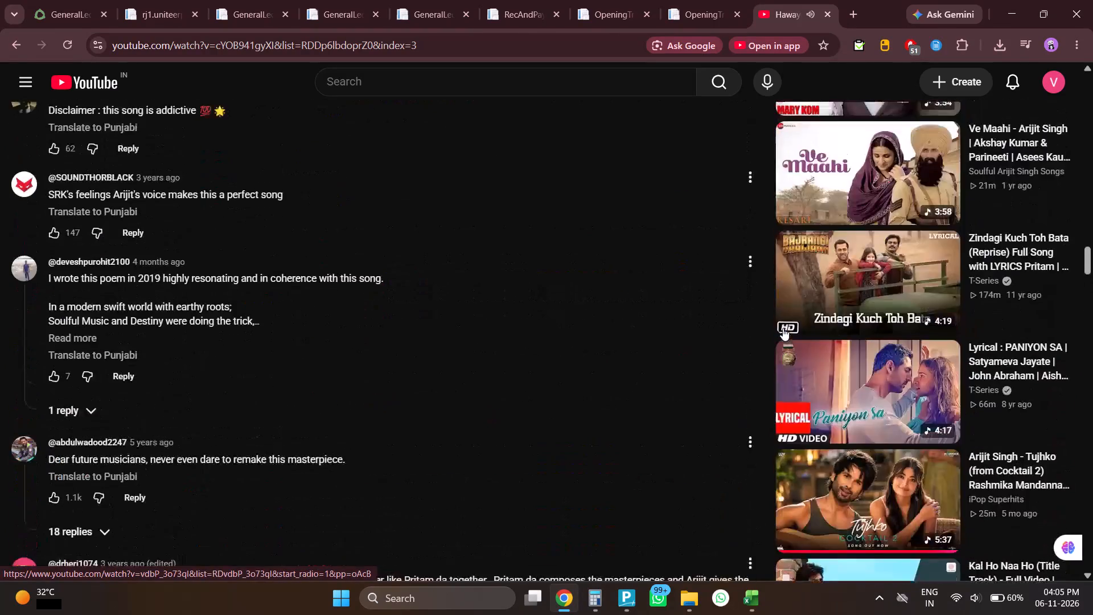
scroll(783, 328, up, 8)
scroll(783, 328, down, 4)
scroll(783, 328, up, 4)
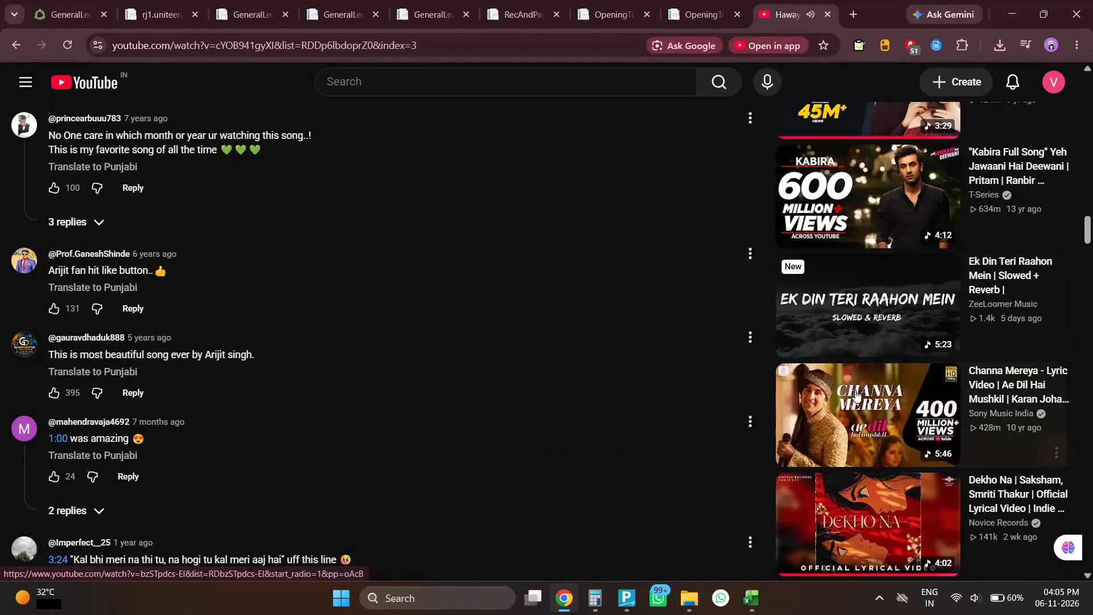
click(856, 391)
Set the system volume to 24.
click(974, 592)
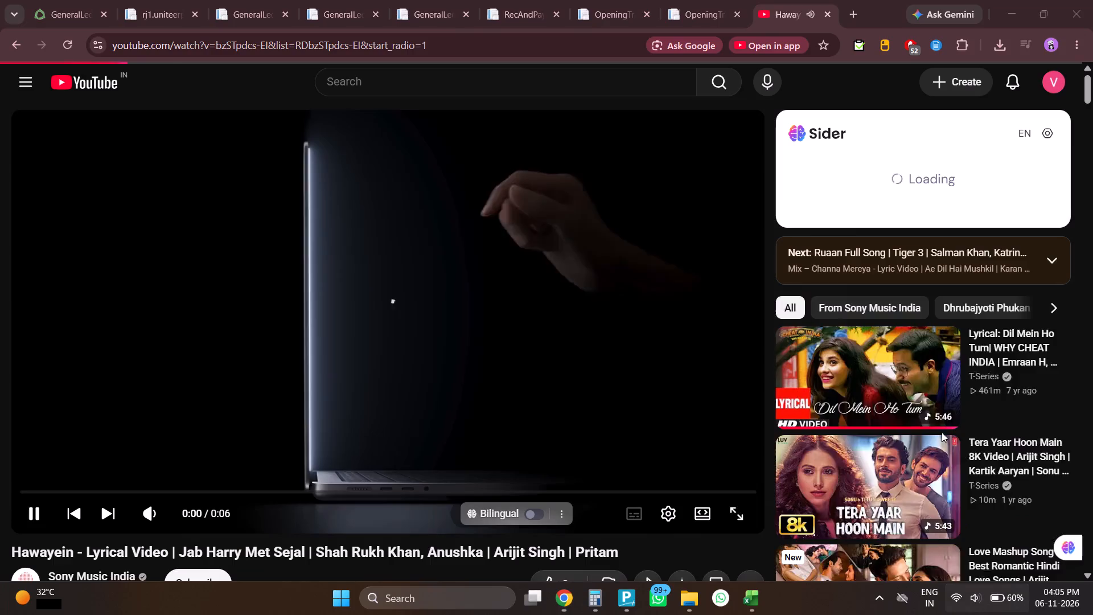
drag(924, 514, 915, 512)
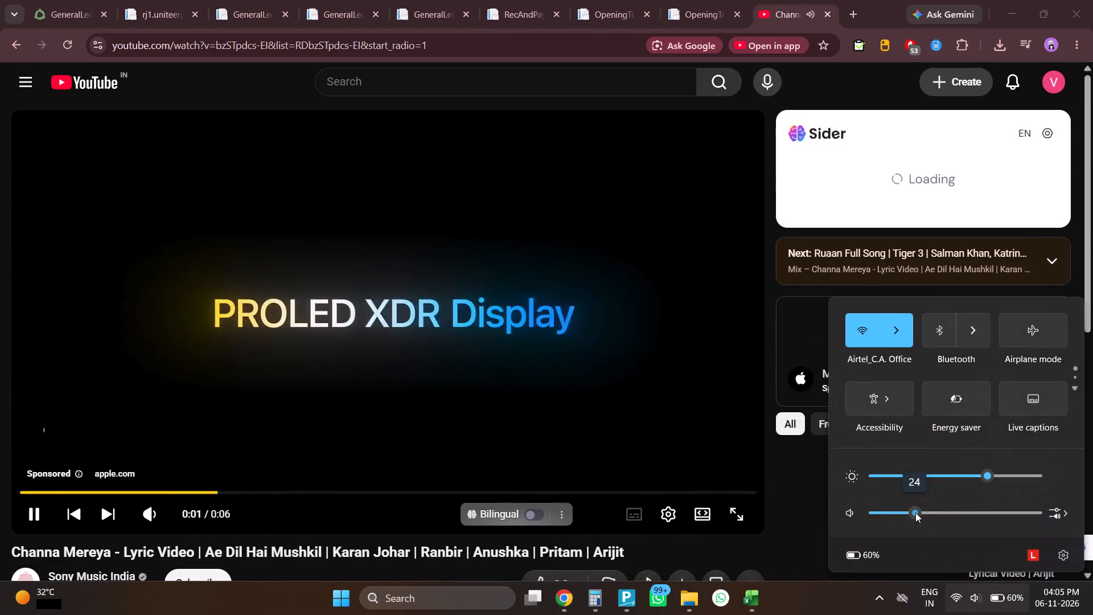
drag(915, 512, 916, 512)
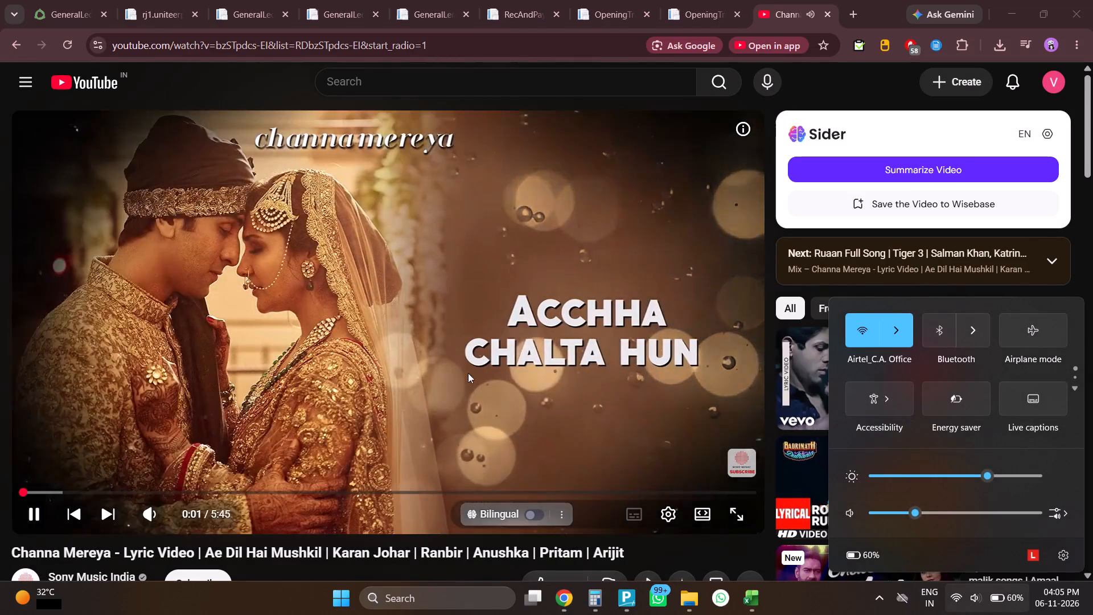
Review Morpa GSS's open General Ledger reports for Other Receivables, Sundry Debtors, KCC Animal Husbandary and Online Share Capital HO, and switch to TallyPrime.
click(38, 2)
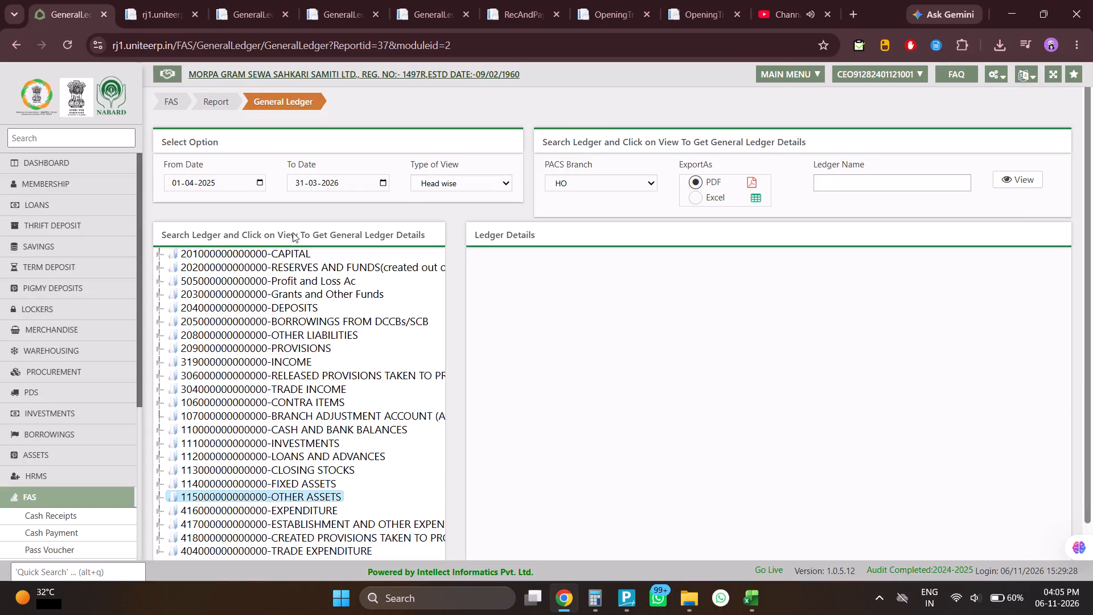
click(141, 0)
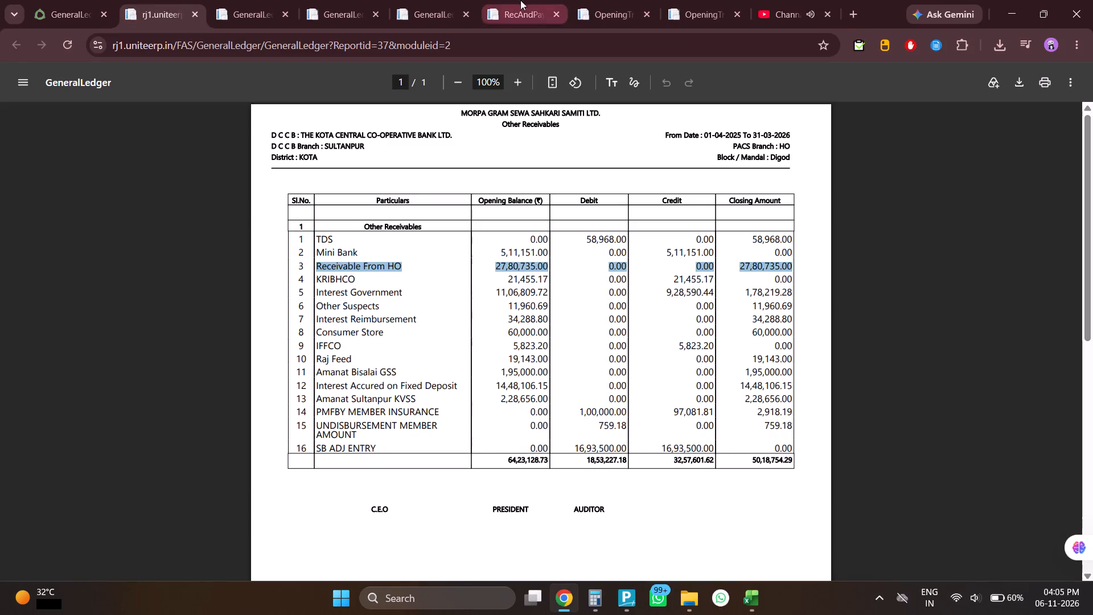
click(267, 0)
click(323, 0)
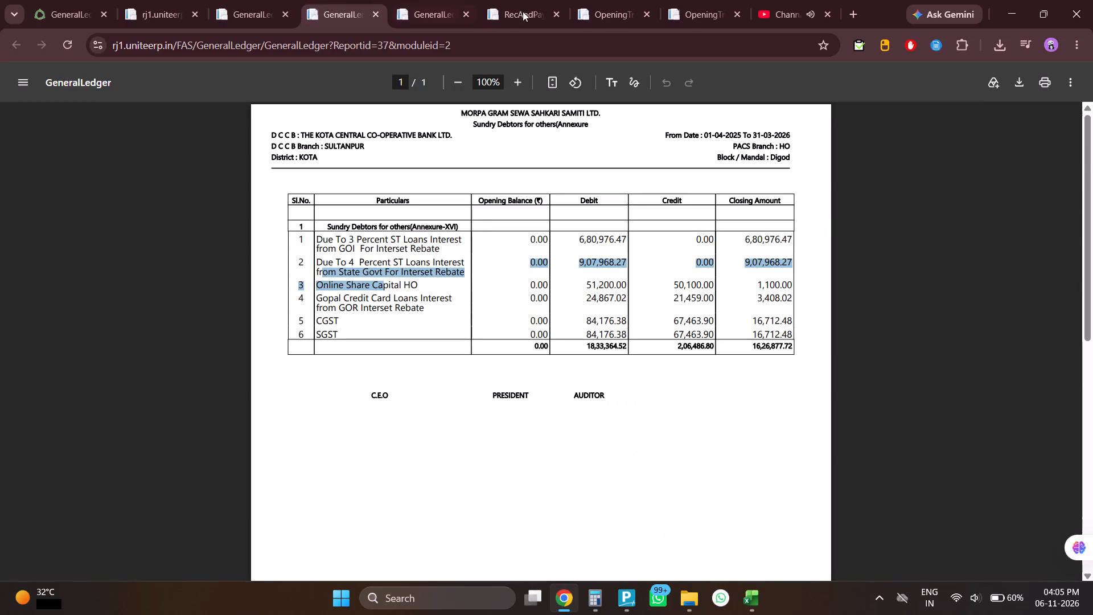
triple_click(517, 85)
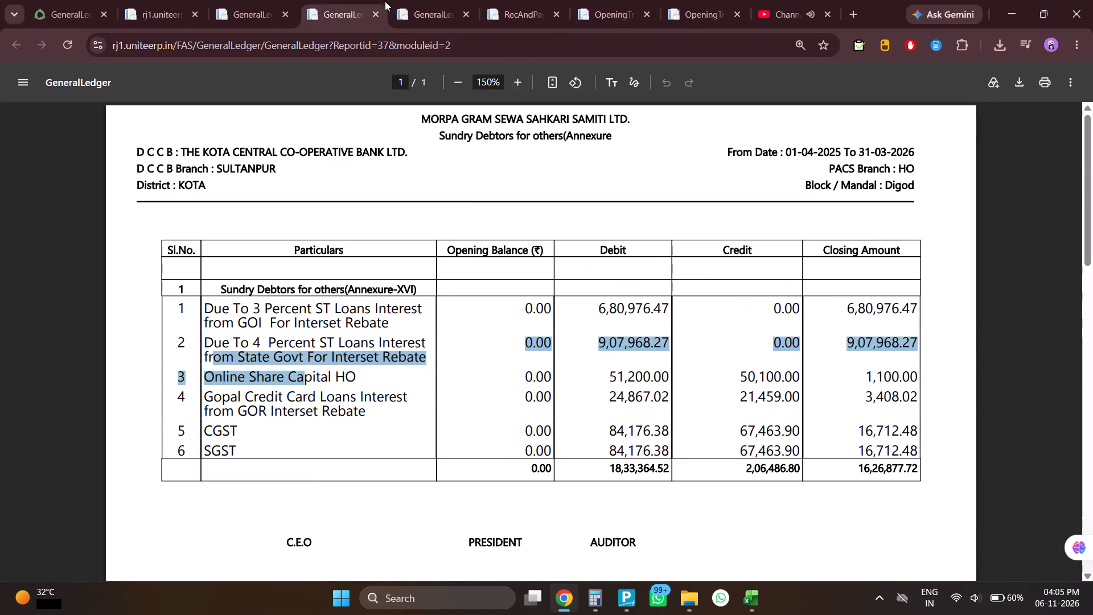
click(418, 0)
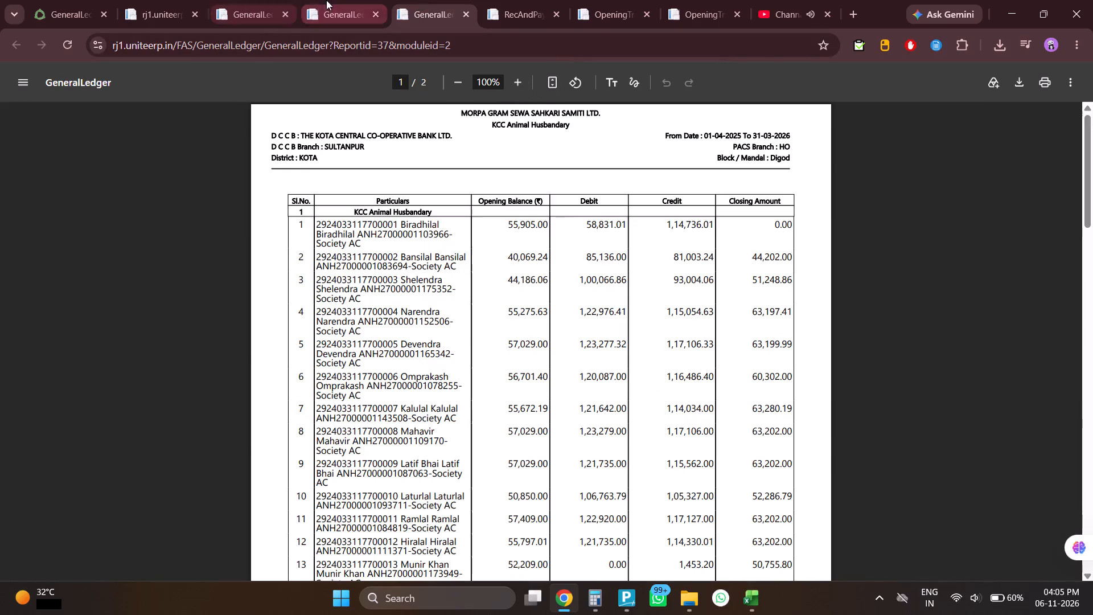
click(327, 0)
click(246, 0)
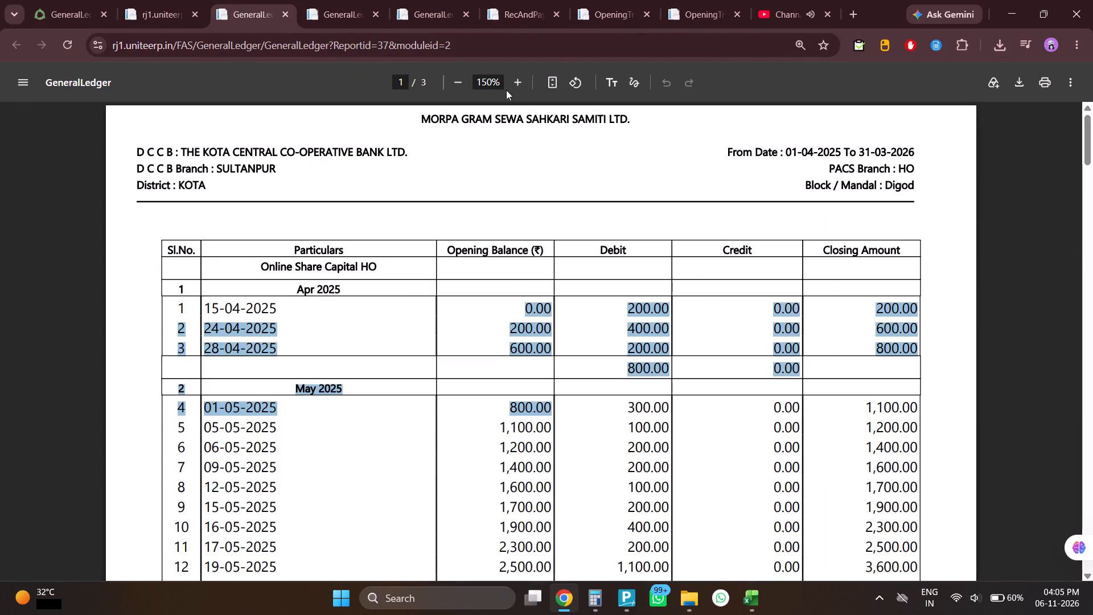
key(alt+Tab)
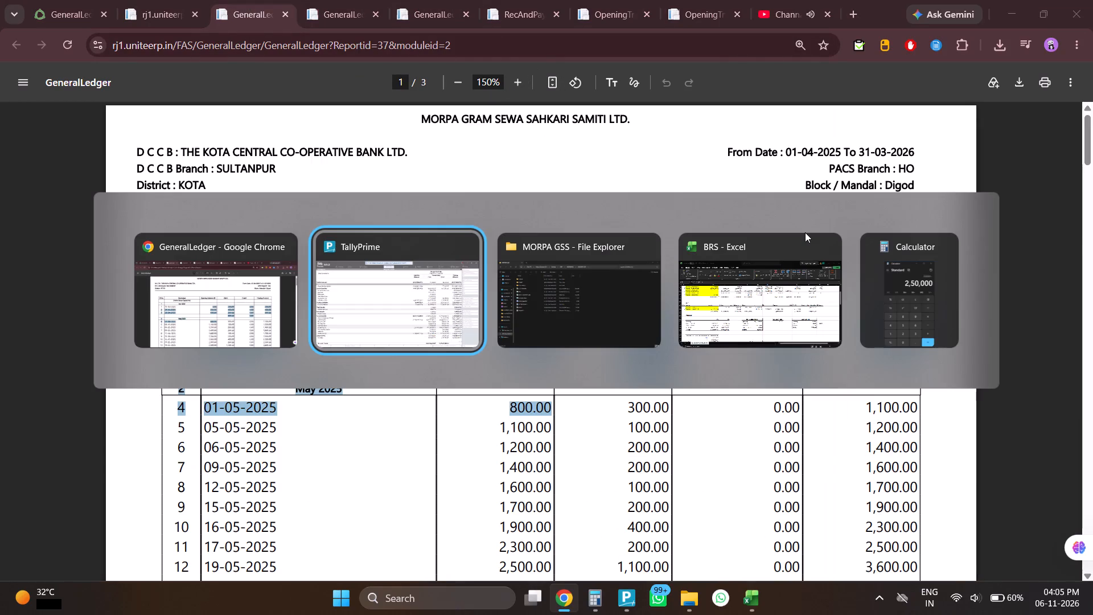
Open the workbook 'Share capital deposit from 21 March 2025 to 24 March 2026' from Imp Excel/2025-2026/KOTA FOR CA PACS DATA 31 MARCH 2026.
key(alt+Tab)
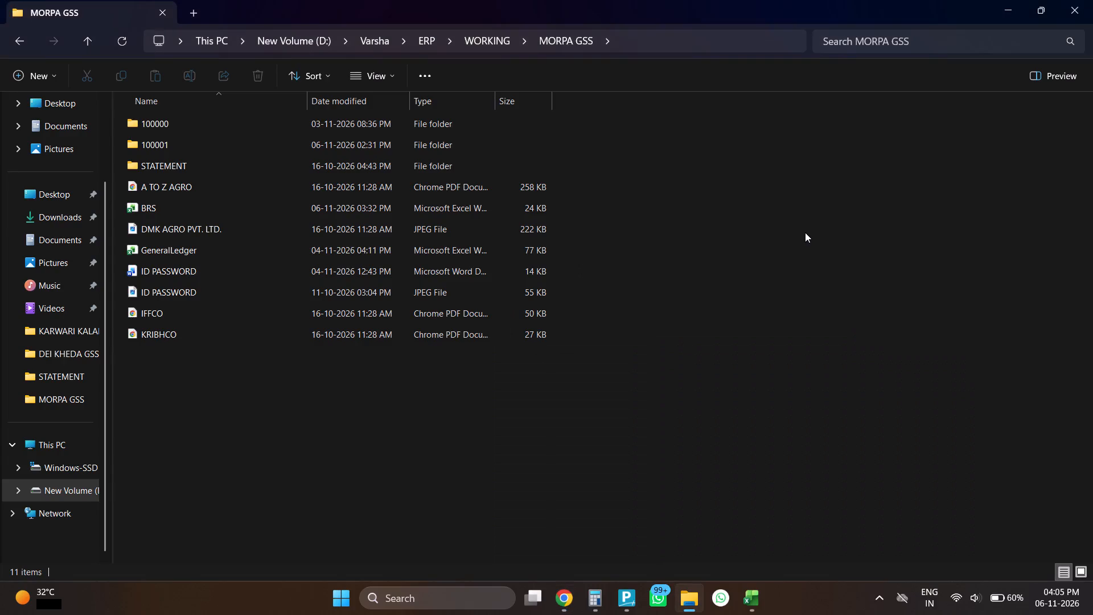
click(427, 38)
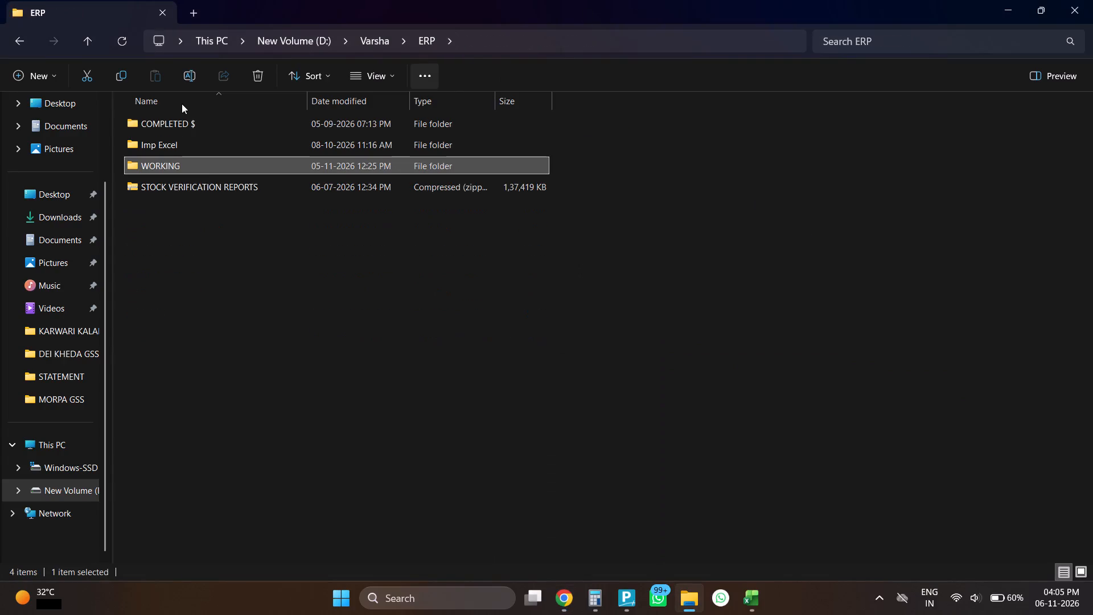
double_click(175, 147)
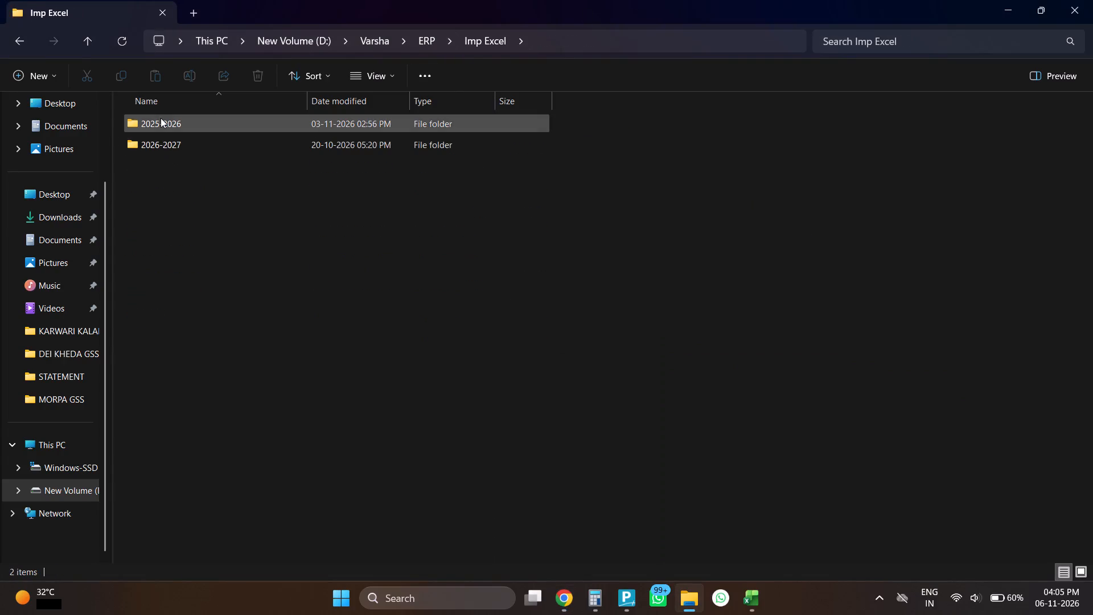
double_click(161, 118)
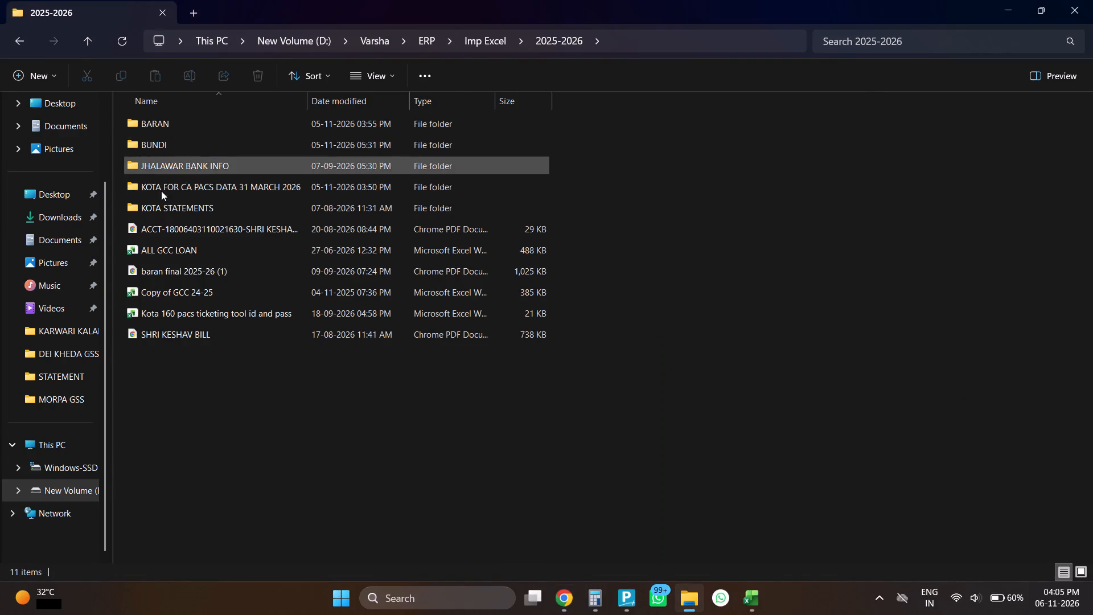
double_click(158, 182)
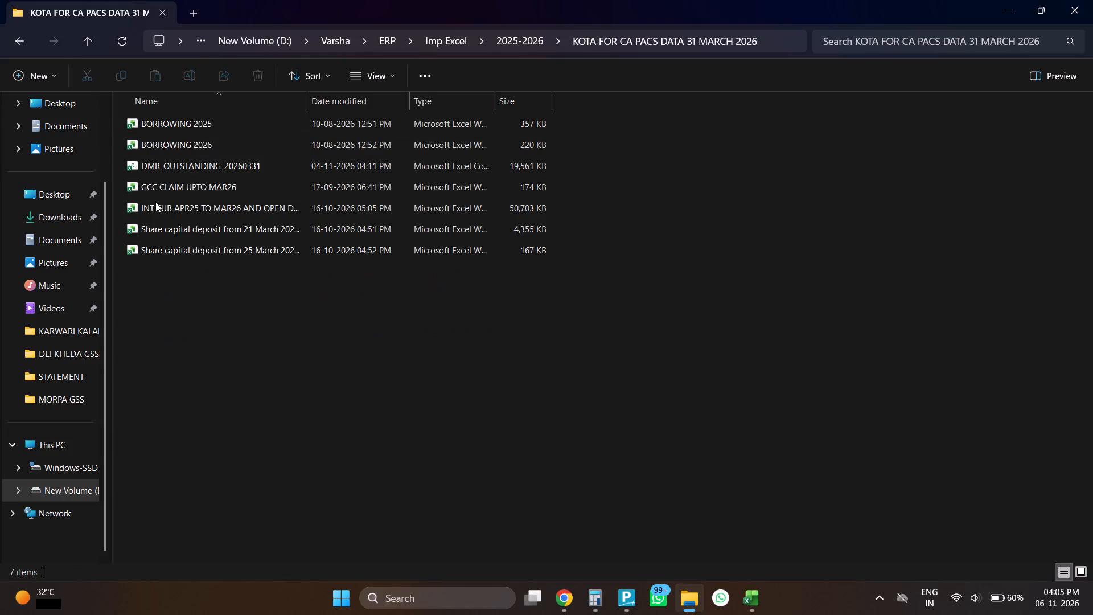
click(150, 225)
triple_click(322, 228)
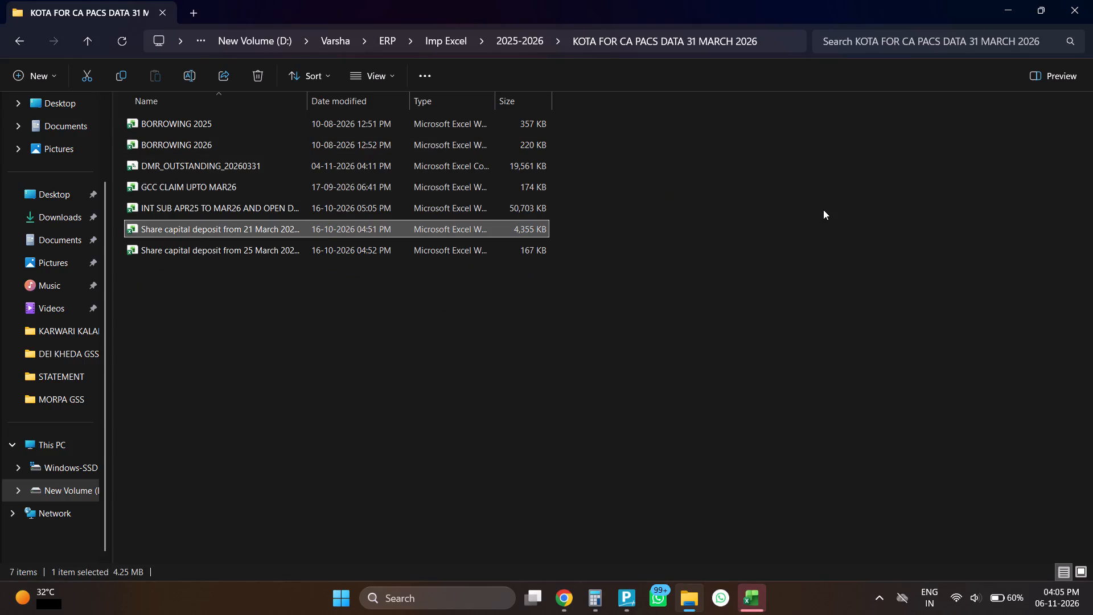
key(alt+Tab)
key(alt+Tab)
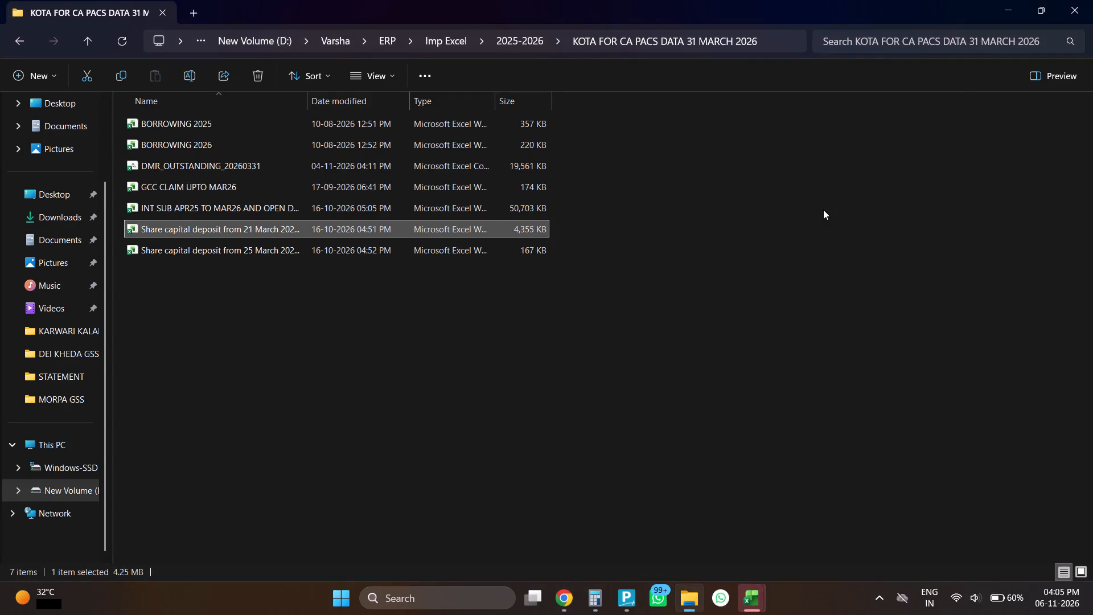
key(alt+Tab)
key(alt+Tab)
key(alt+Tab)
key(alt+Tab)
key(alt+Tab)
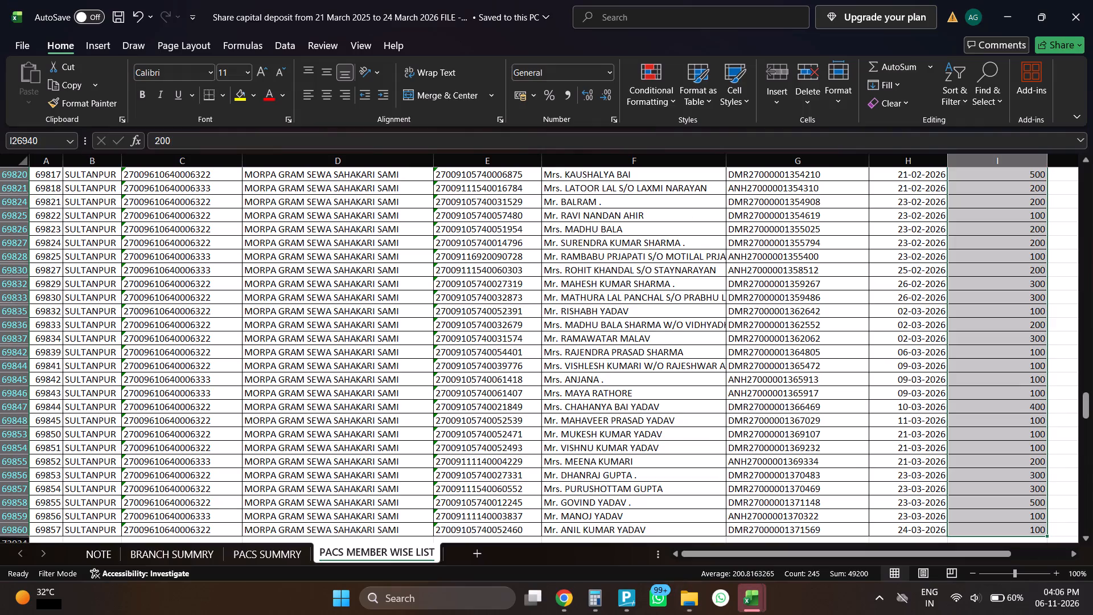
Look over the earliest Morpa share capital deposits at the top of the PACS MEMBER WISE LIST sheet.
key(ctrl+Up)
key(Up)
key(Up)
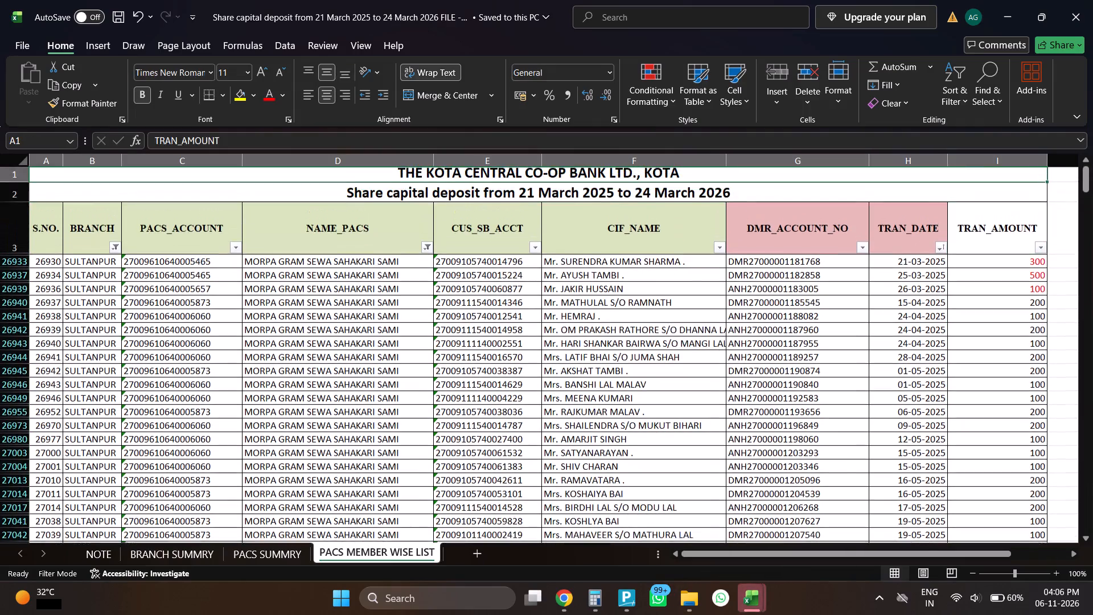
key(Left)
key(Left)
key(Left)
key(Down)
key(Down)
key(Down)
key(Down)
key(Down)
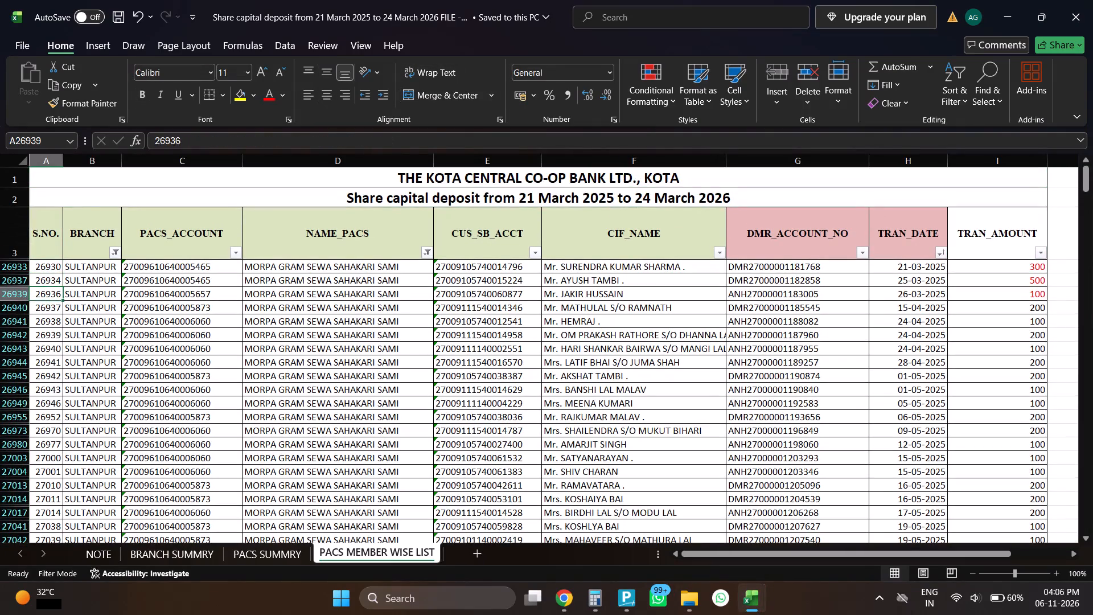
key(Right)
key(Left)
key(Left)
key(Right)
key(Right)
key(Right)
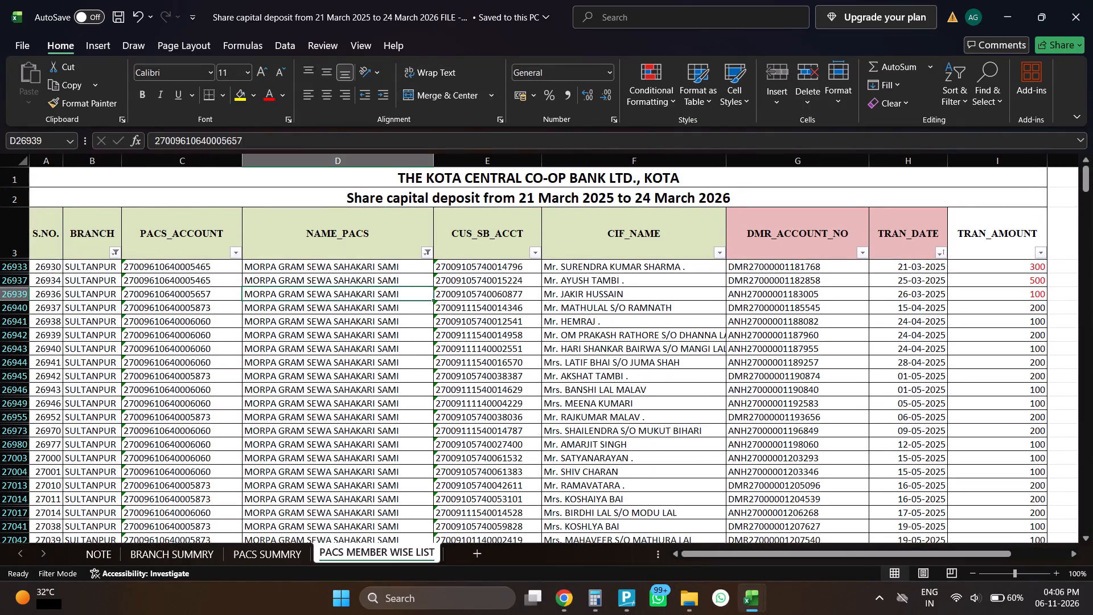
Filter the NAME_PACS column of the PACS MEMBER WISE LIST sheet by searching for "morp".
key(Up)
key(Up)
key(Up)
key(Right)
key(Right)
key(Left)
key(Left)
key(Left)
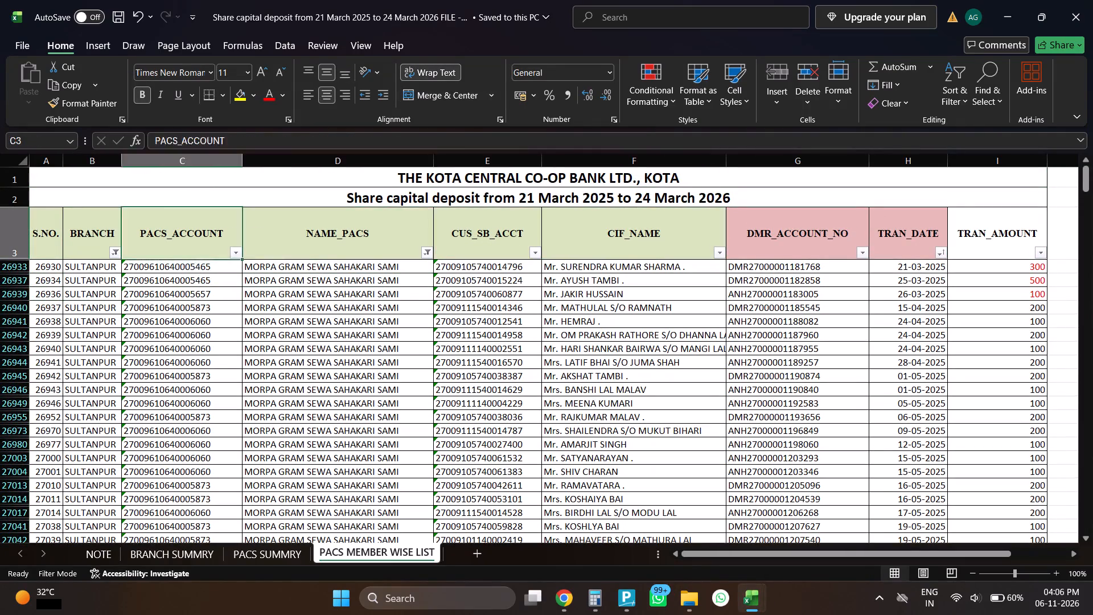
key(Left)
key(Left)
key(Right)
key(Right)
key(Right)
key(Right)
key(Right)
key(Left)
key(Left)
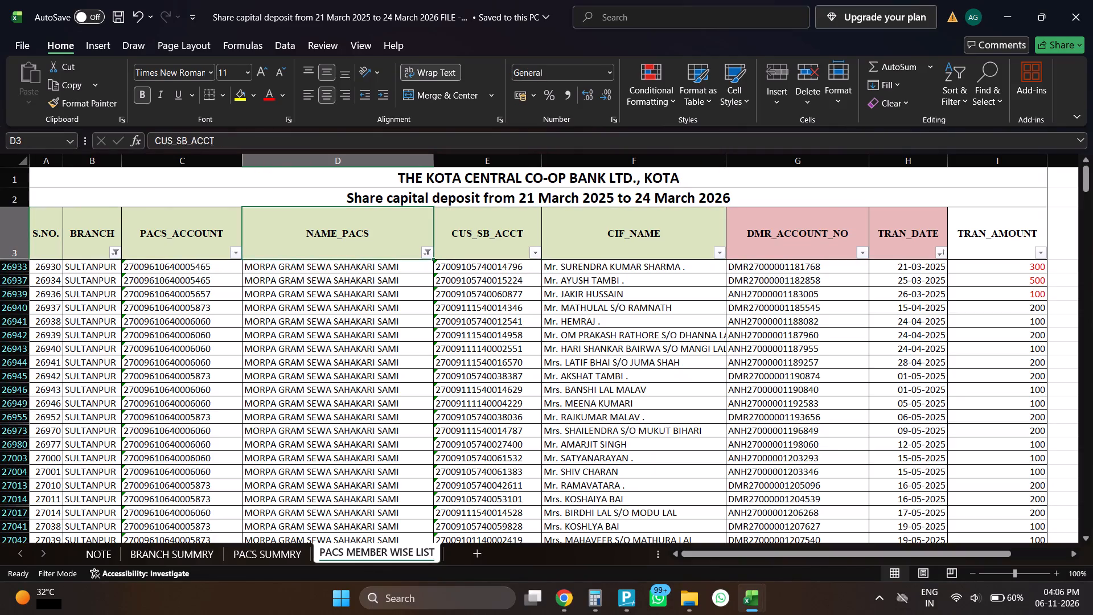
key(alt+Down)
key(Down)
key(Down)
key(Down)
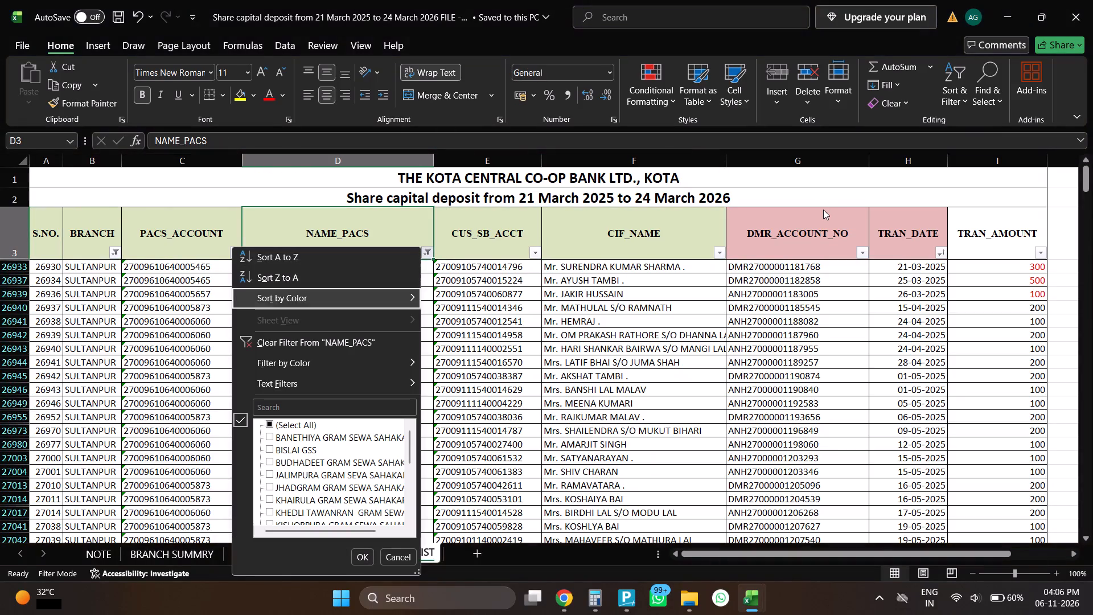
key(Down)
key(Down)
key(Down)
key(Down)
key(Down)
key(Down)
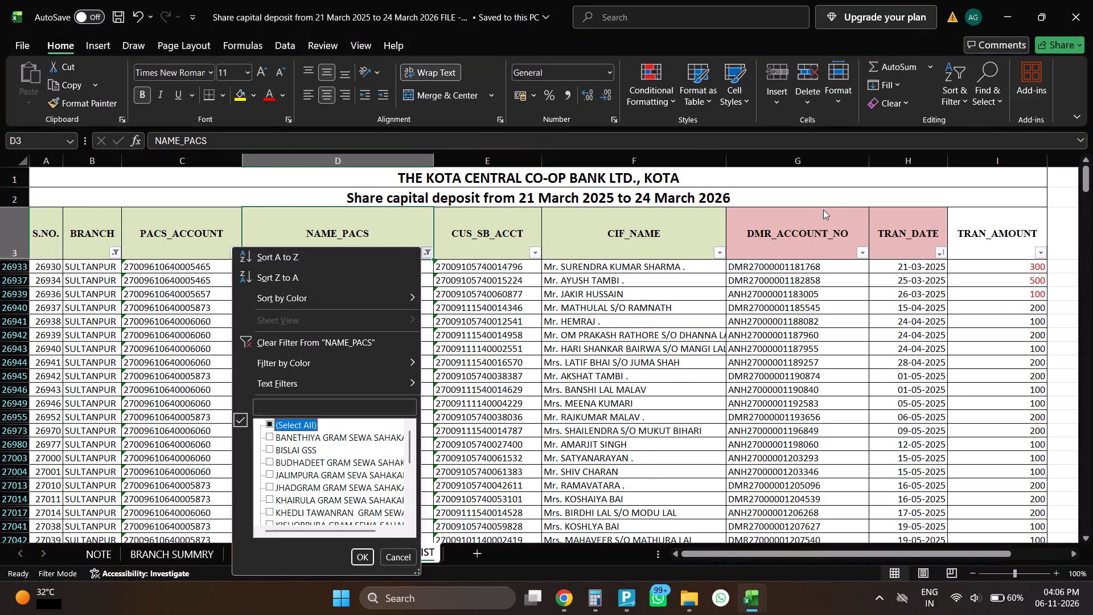
key(Up)
text(morp)
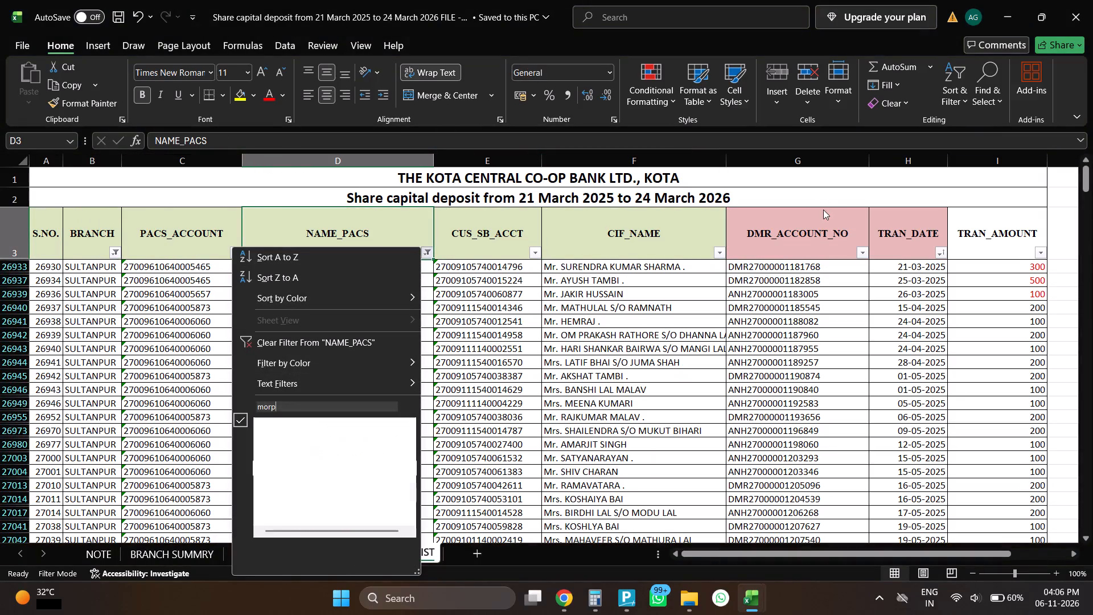
key(Return)
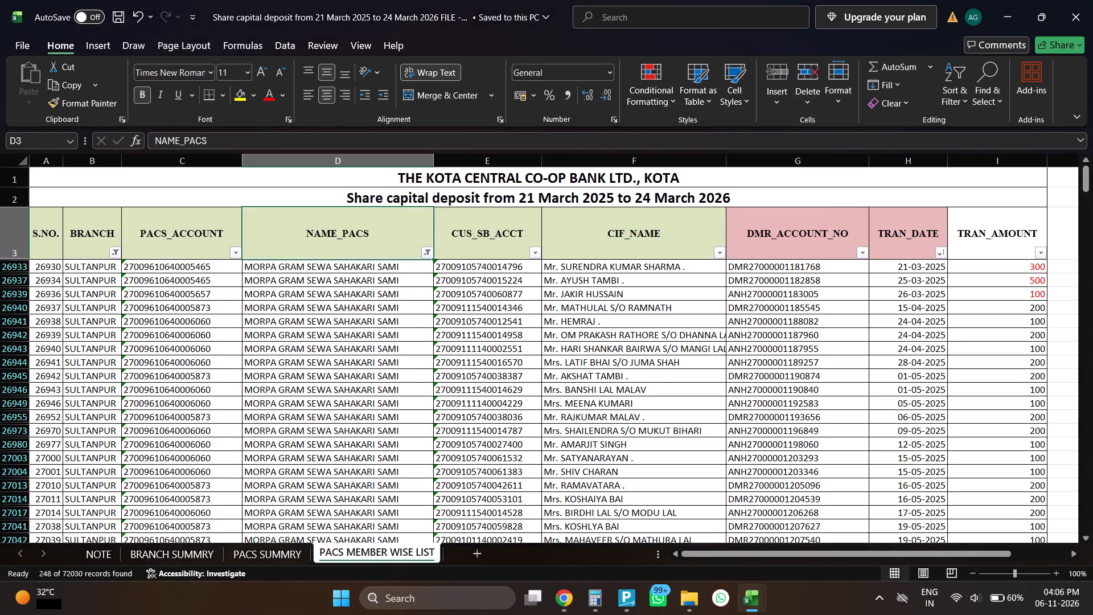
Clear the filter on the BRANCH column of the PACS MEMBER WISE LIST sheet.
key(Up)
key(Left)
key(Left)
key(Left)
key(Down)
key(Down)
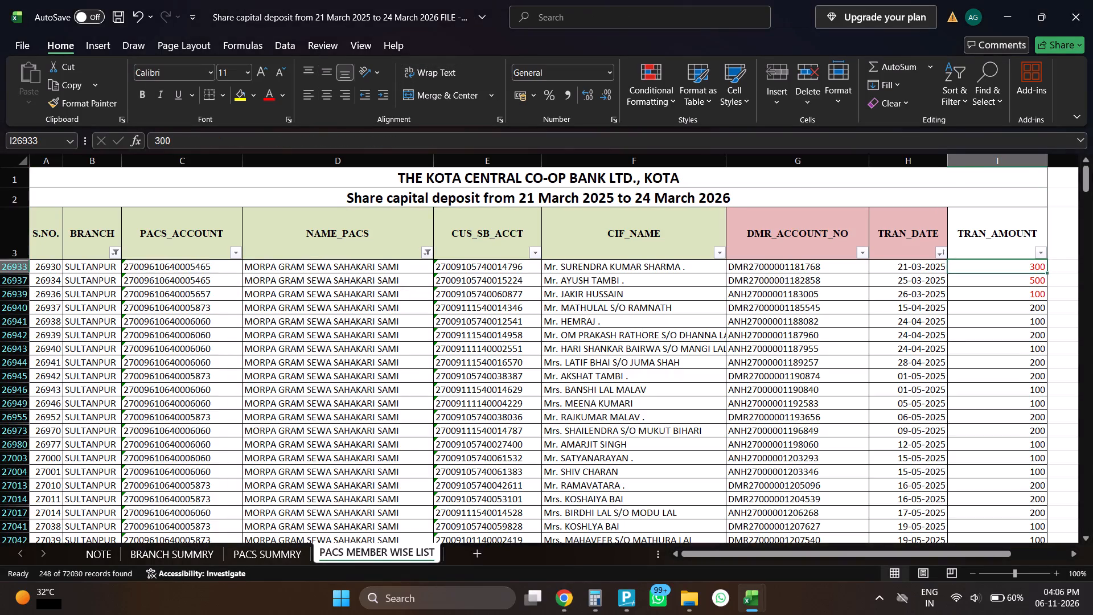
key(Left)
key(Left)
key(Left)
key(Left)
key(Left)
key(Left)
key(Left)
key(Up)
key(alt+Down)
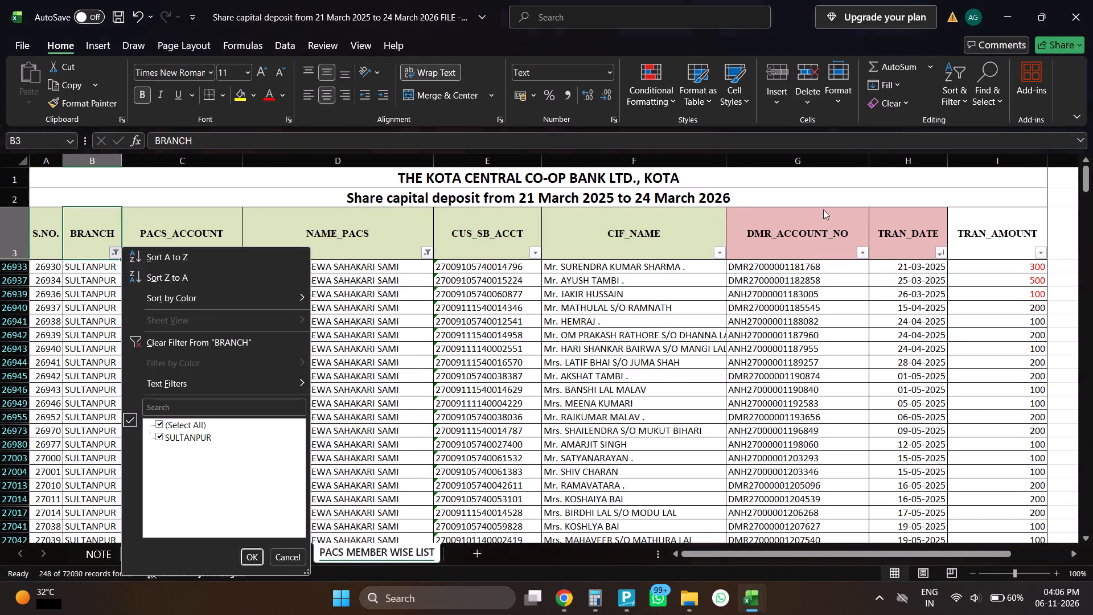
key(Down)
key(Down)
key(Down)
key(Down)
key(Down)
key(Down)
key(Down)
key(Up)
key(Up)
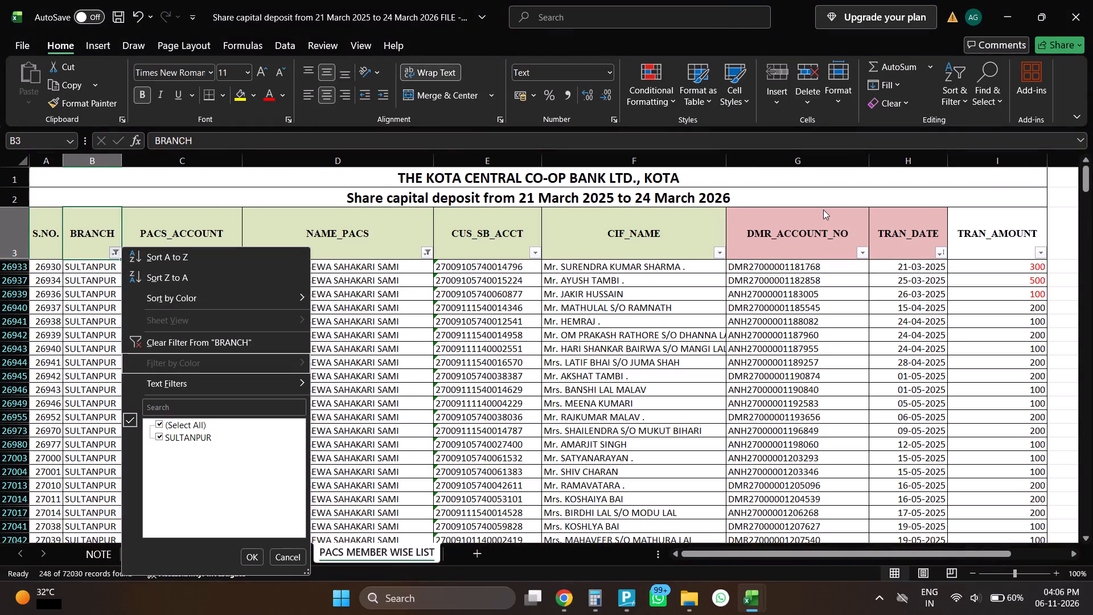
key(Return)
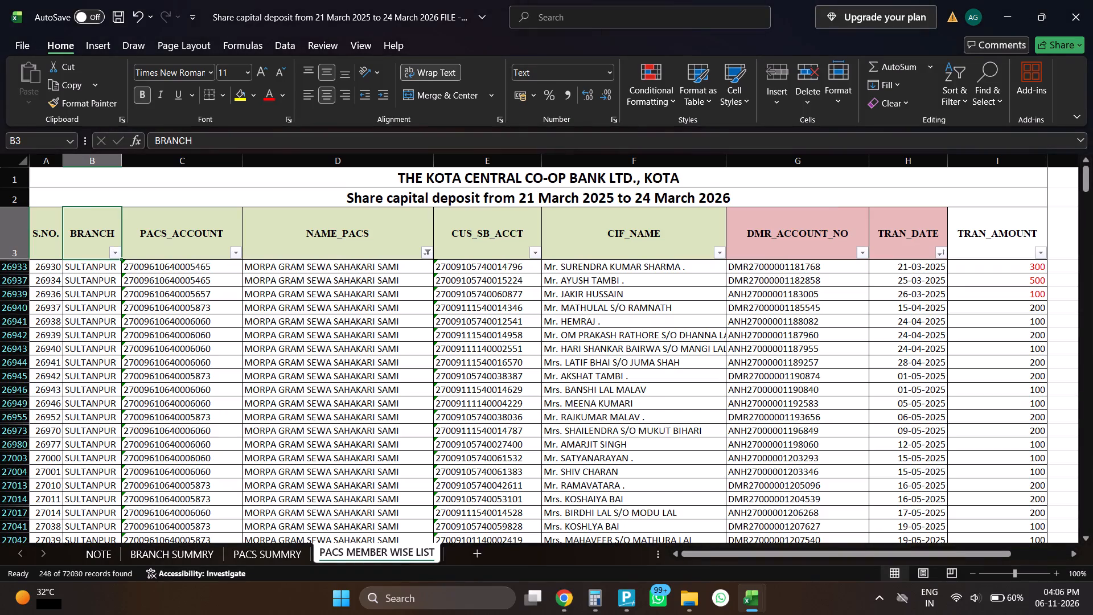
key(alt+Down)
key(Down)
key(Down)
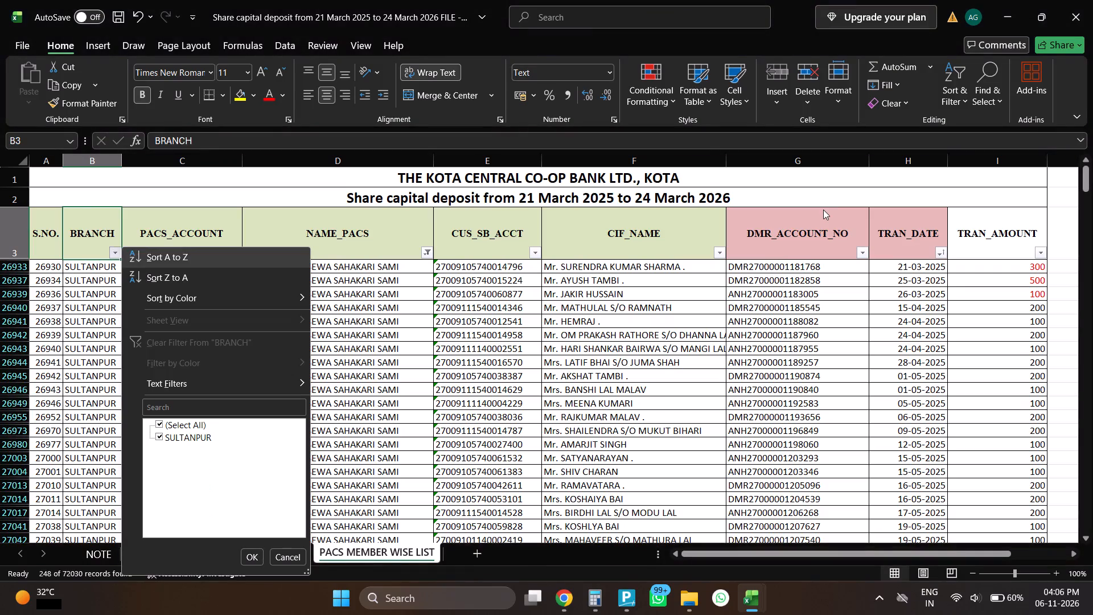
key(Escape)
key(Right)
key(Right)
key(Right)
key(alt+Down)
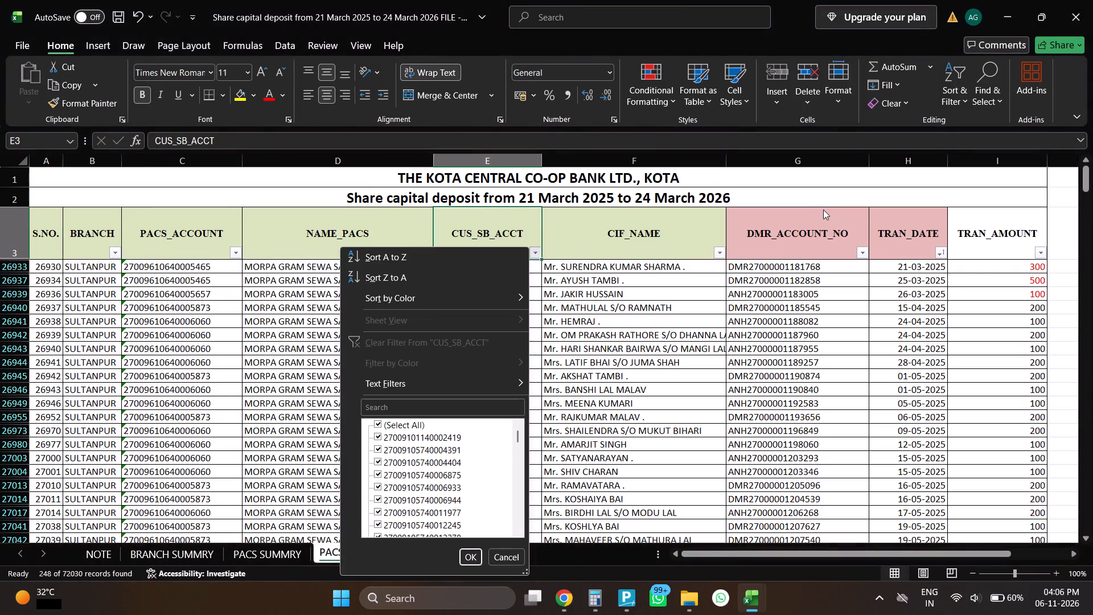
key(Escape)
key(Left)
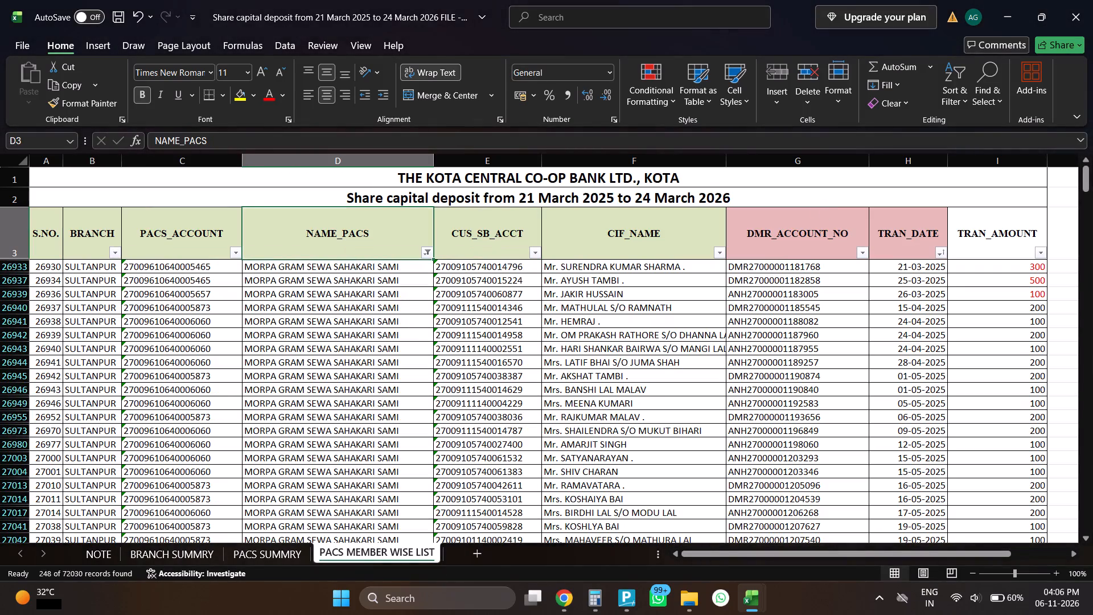
Remove the existing filters from the PACS MEMBER WISE LIST sheet and reapply a fresh filter on header row 3.
key(shift+space)
text(at)
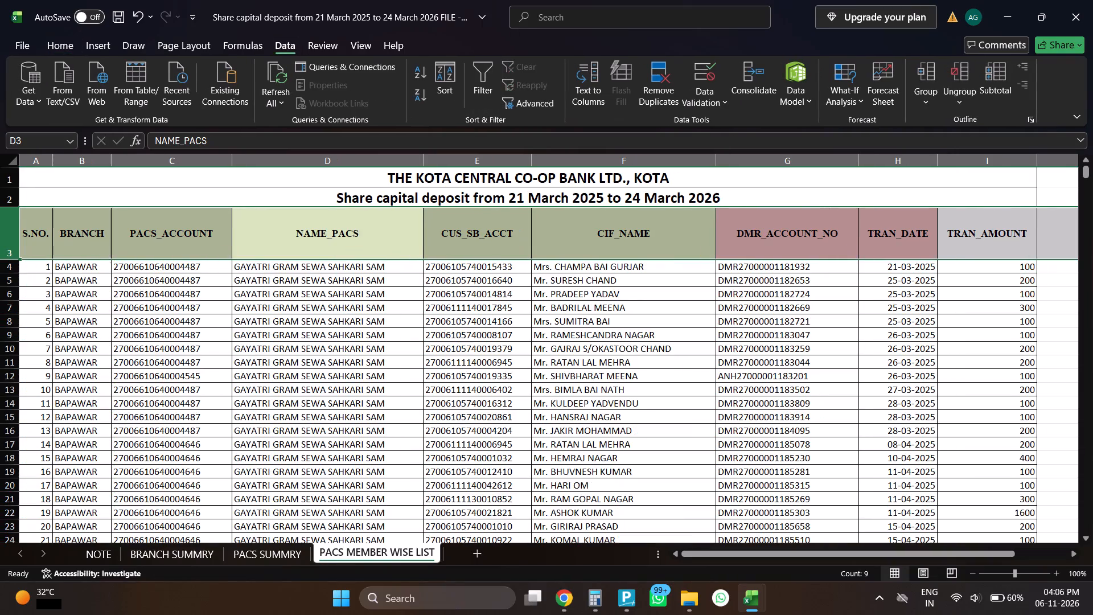
text(at)
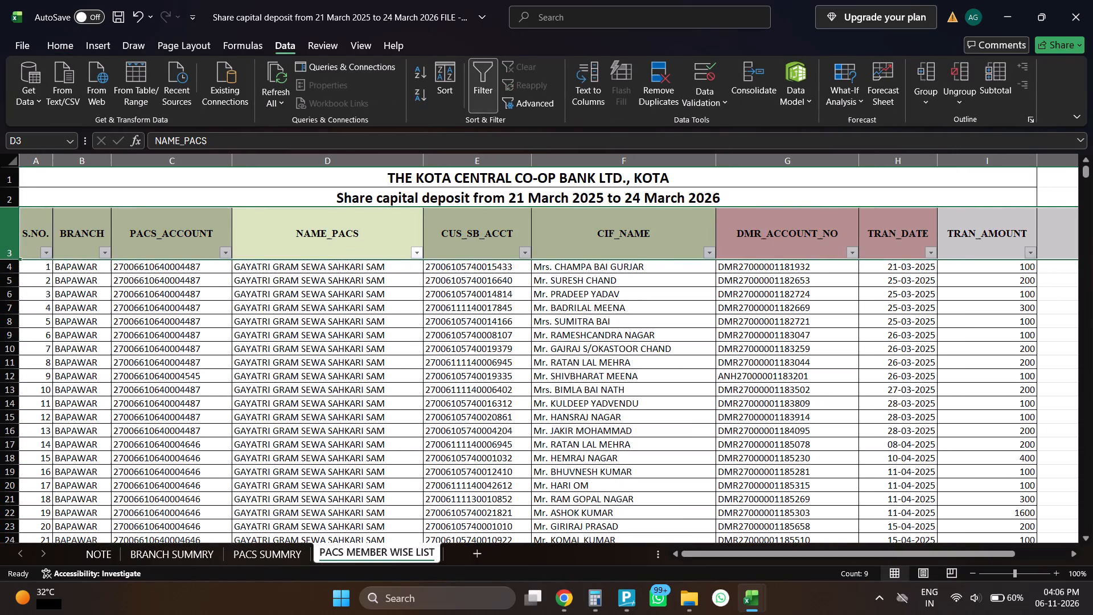
key(Escape)
Filter the NAME_PACS column by searching for "morp".
key(Left)
key(Right)
key(alt+Down)
key(Down)
key(Down)
key(Down)
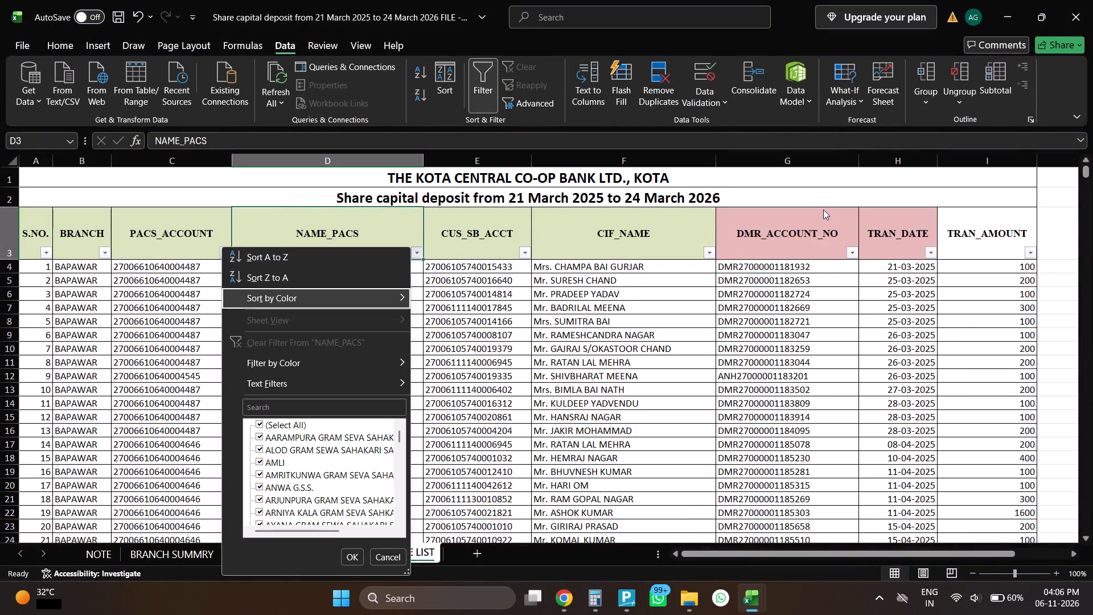
key(Down)
key(Down)
key(Down)
key(Down)
key(Down)
text(morp)
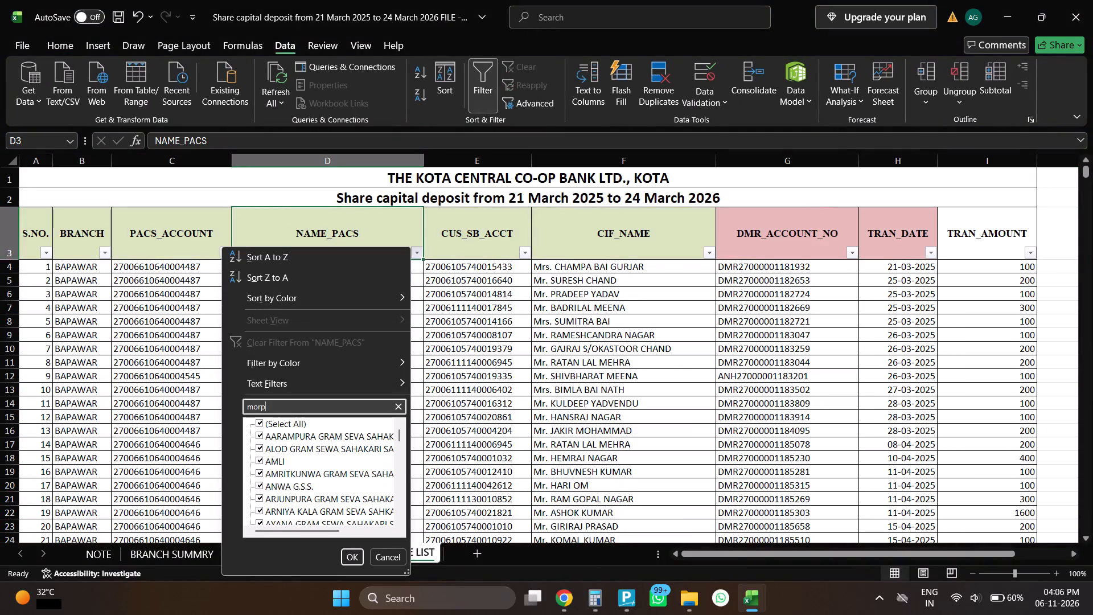
key(Return)
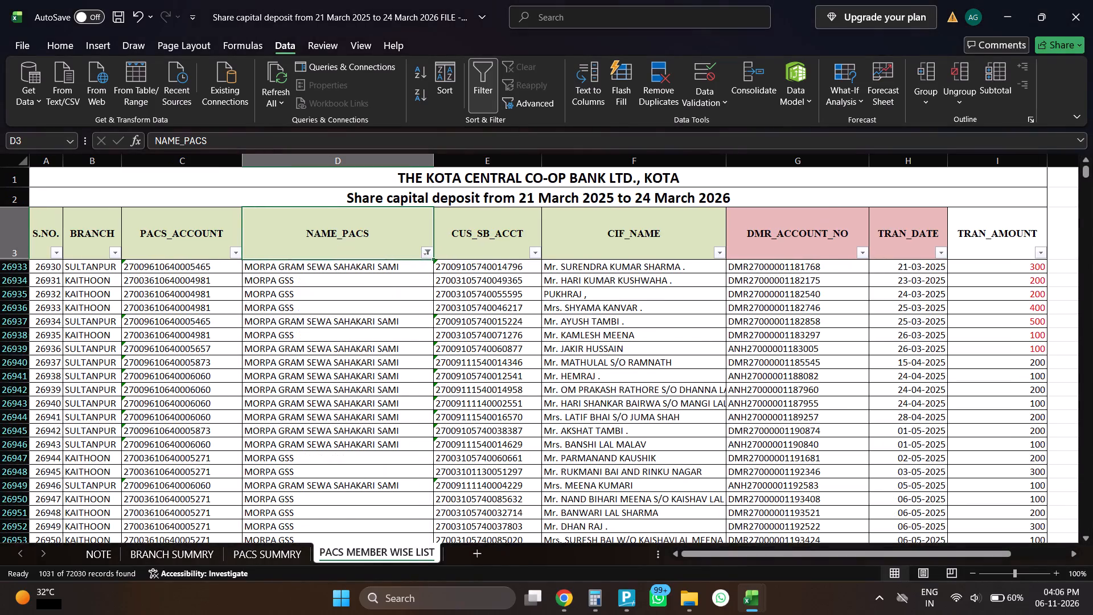
Filter the BRANCH column by searching for "sult".
key(Left)
key(Left)
key(alt+Down)
key(Down)
key(Down)
key(Down)
key(Down)
key(Down)
key(Down)
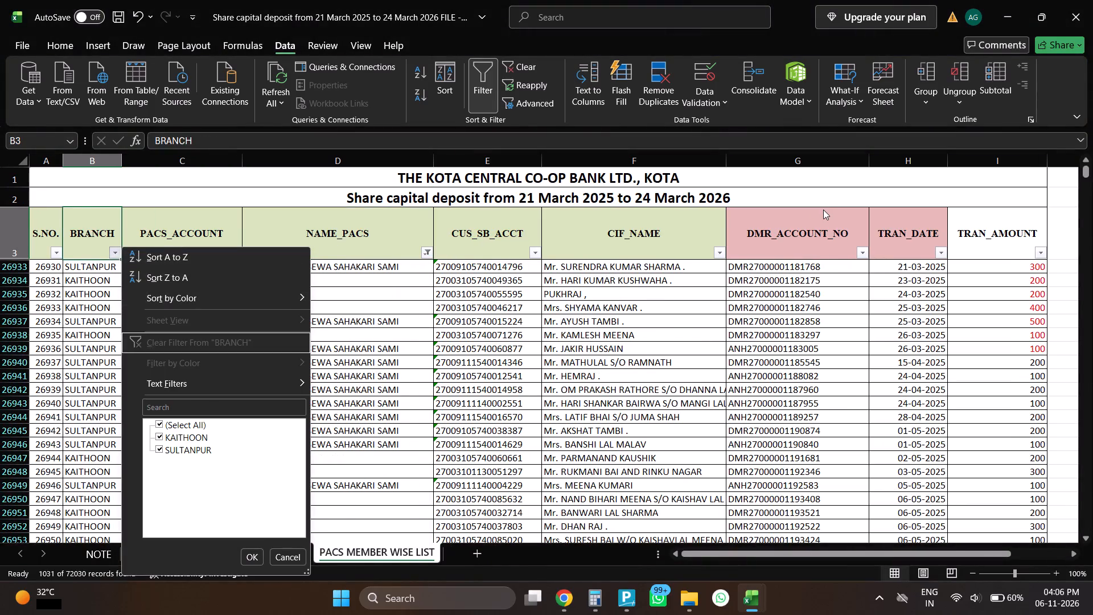
key(Down)
key(Down)
text(sult)
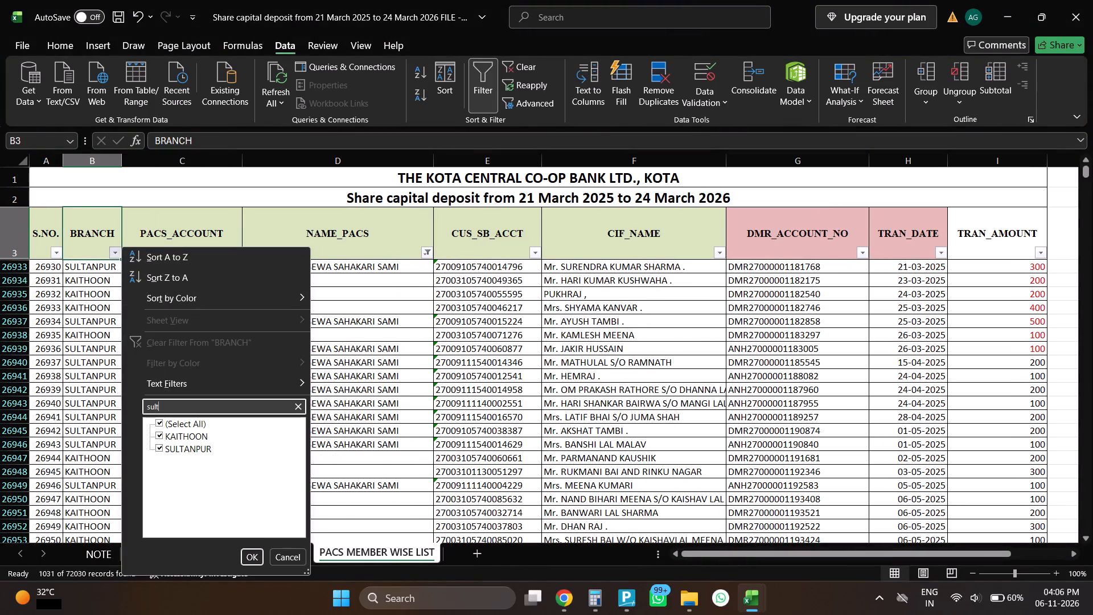
key(Return)
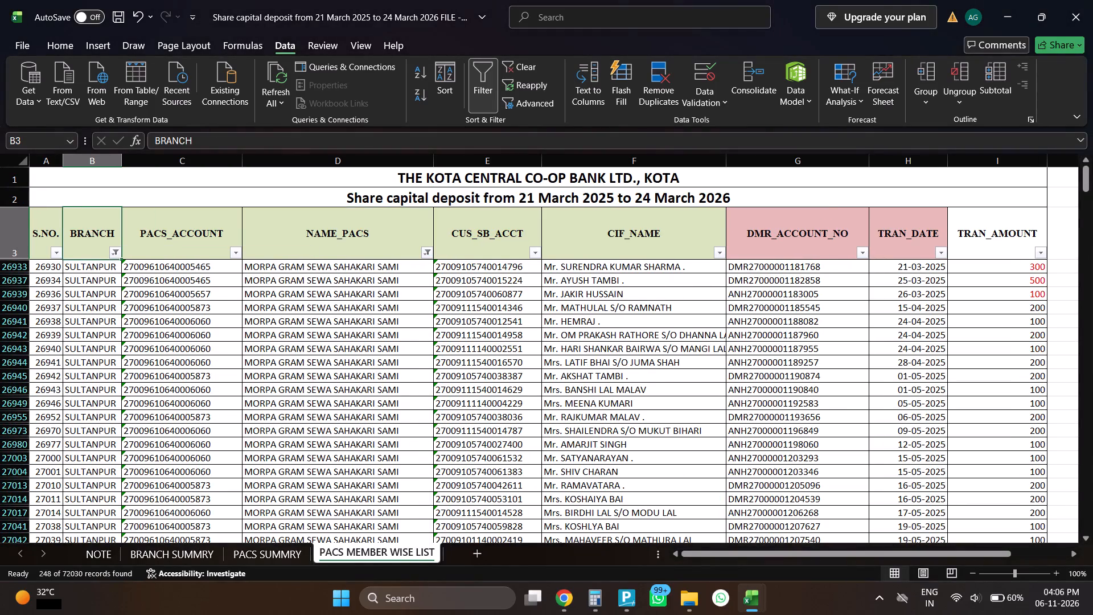
Check the April 2025 TRAN_AMOUNT entries against April's debit total in the Online Share Capital HO General Ledger and highlight them yellow.
key(Right)
key(Right)
key(Right)
key(Right)
key(Right)
key(Right)
key(Right)
key(Right)
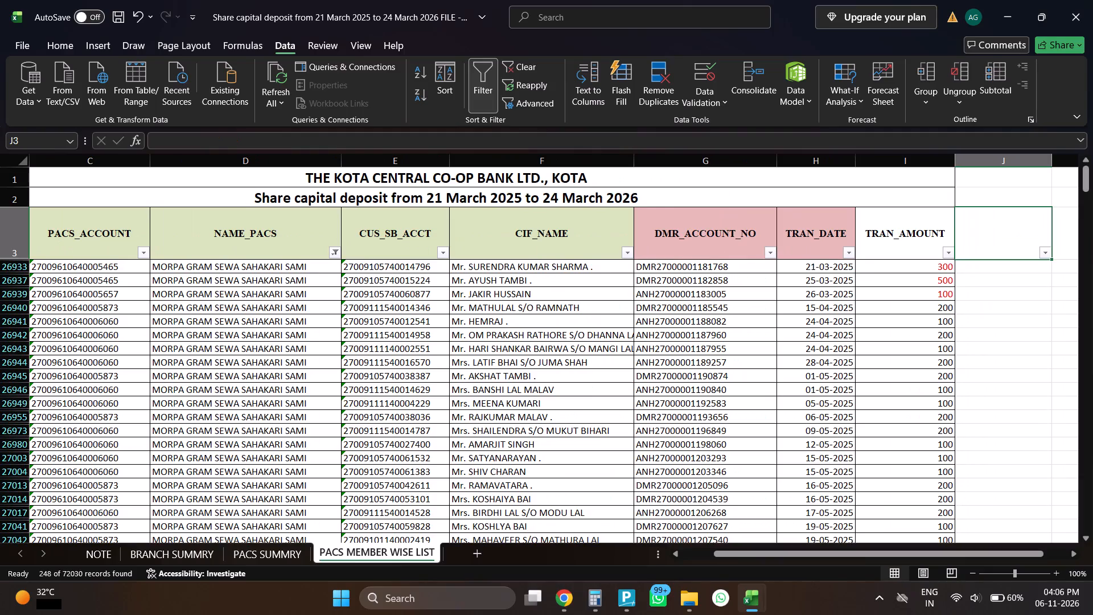
click(73, 42)
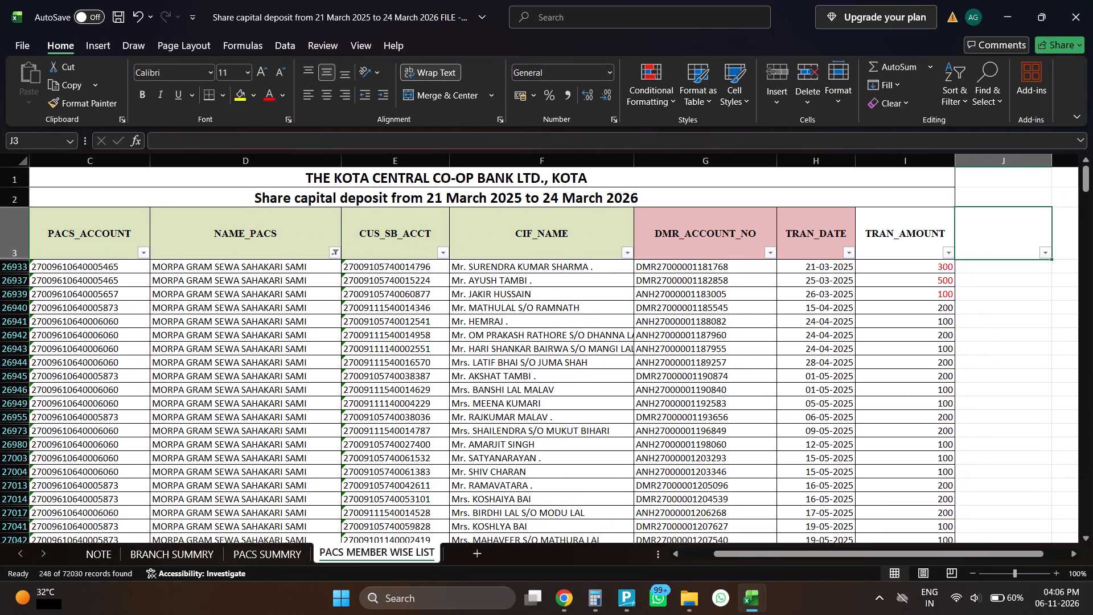
key(alt+Tab)
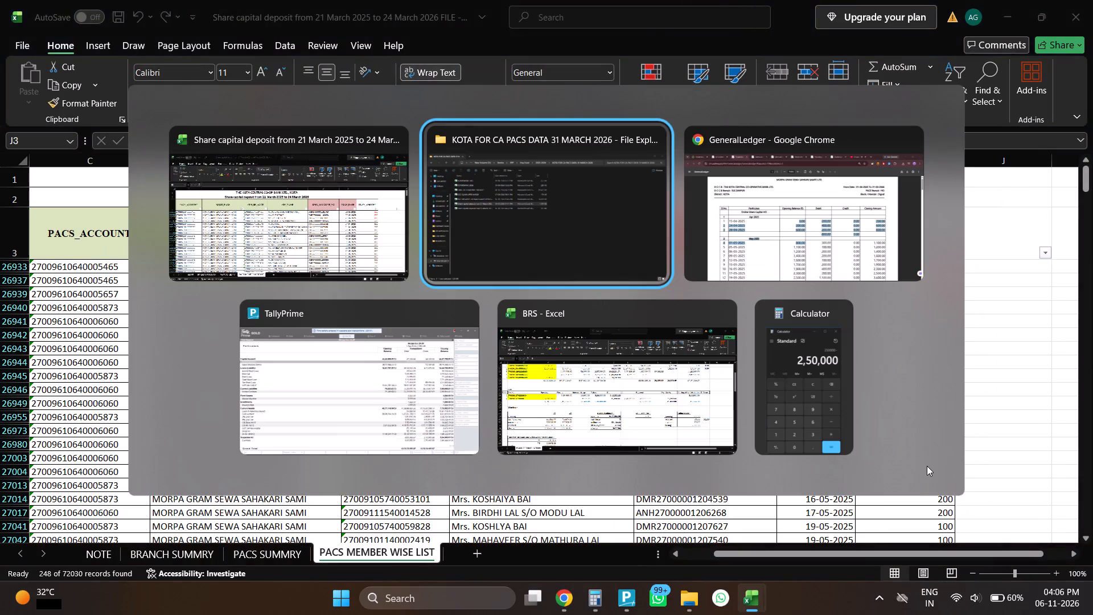
key(alt+Tab)
click(630, 425)
key(alt+Tab)
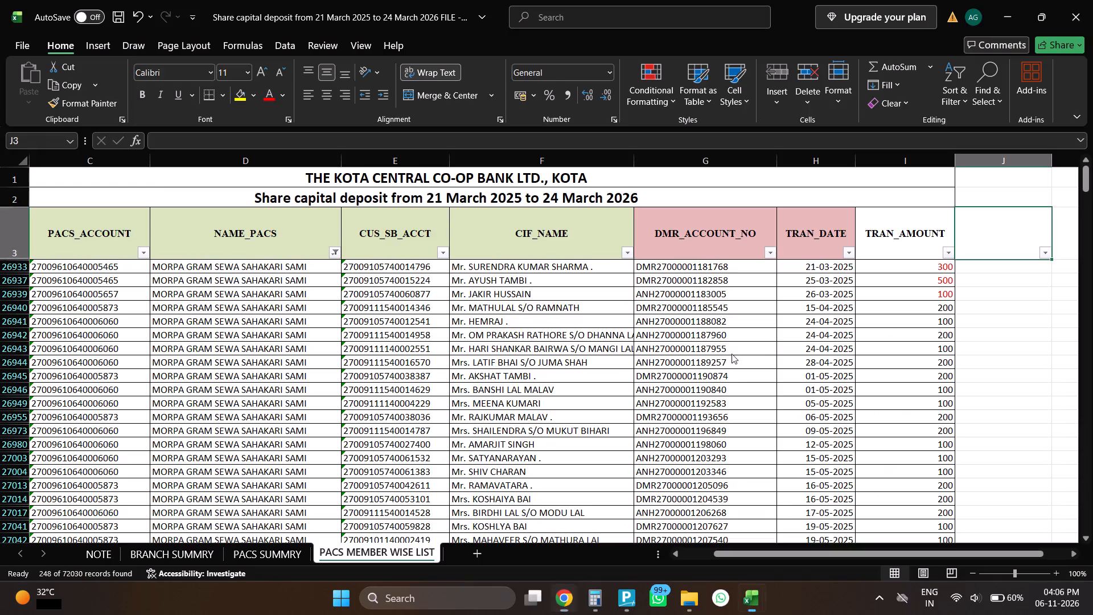
scroll(937, 303, down, 1)
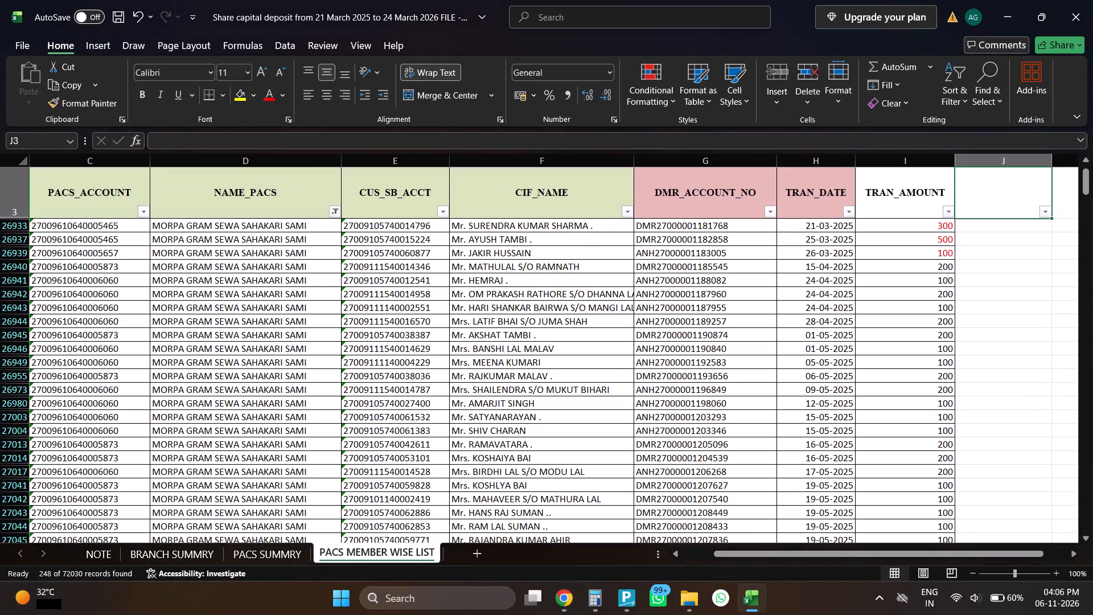
drag(888, 268, 882, 301)
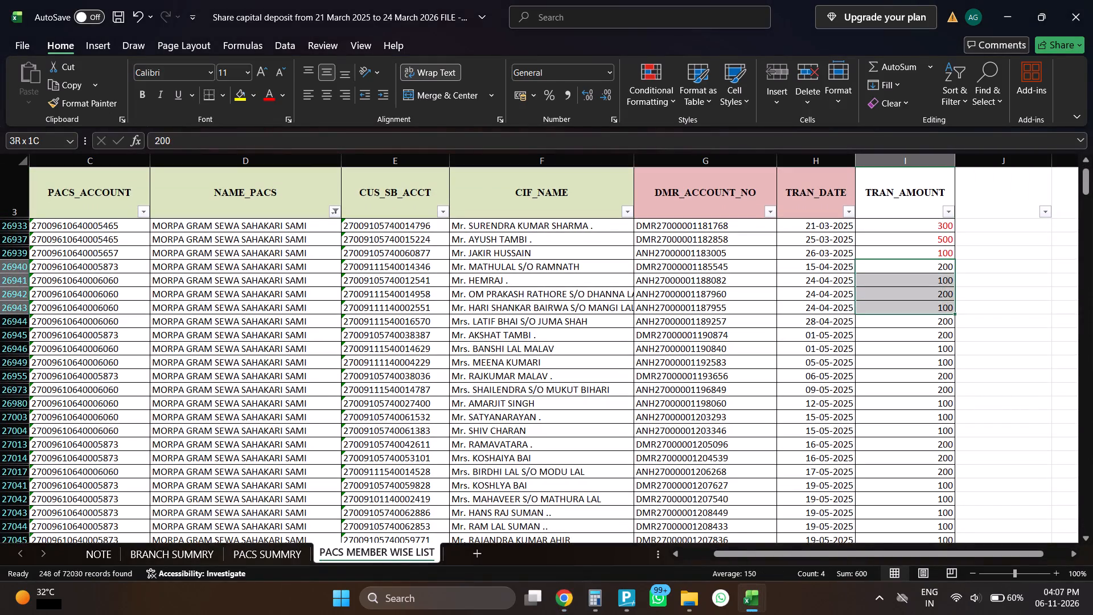
drag(882, 301, 883, 322)
key(alt+Tab)
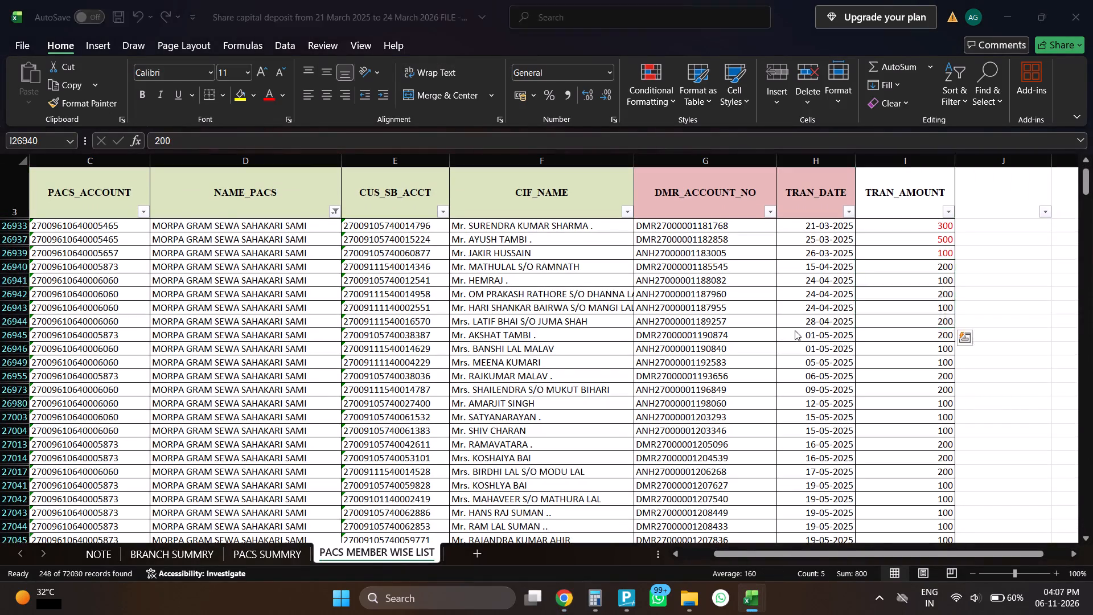
drag(619, 369, 675, 372)
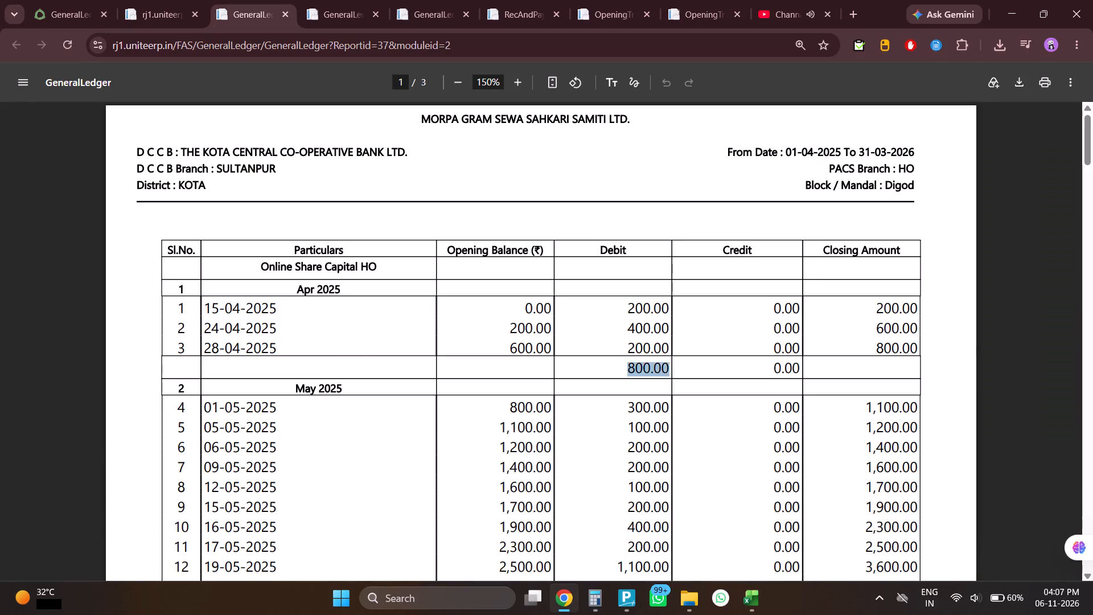
key(alt+Tab)
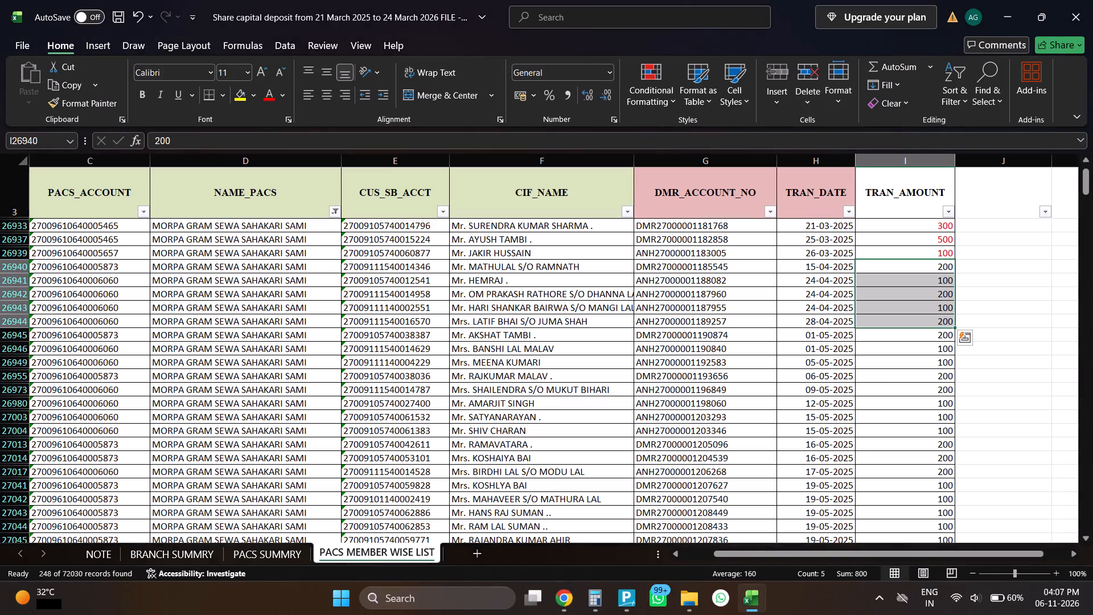
key(alt+Tab)
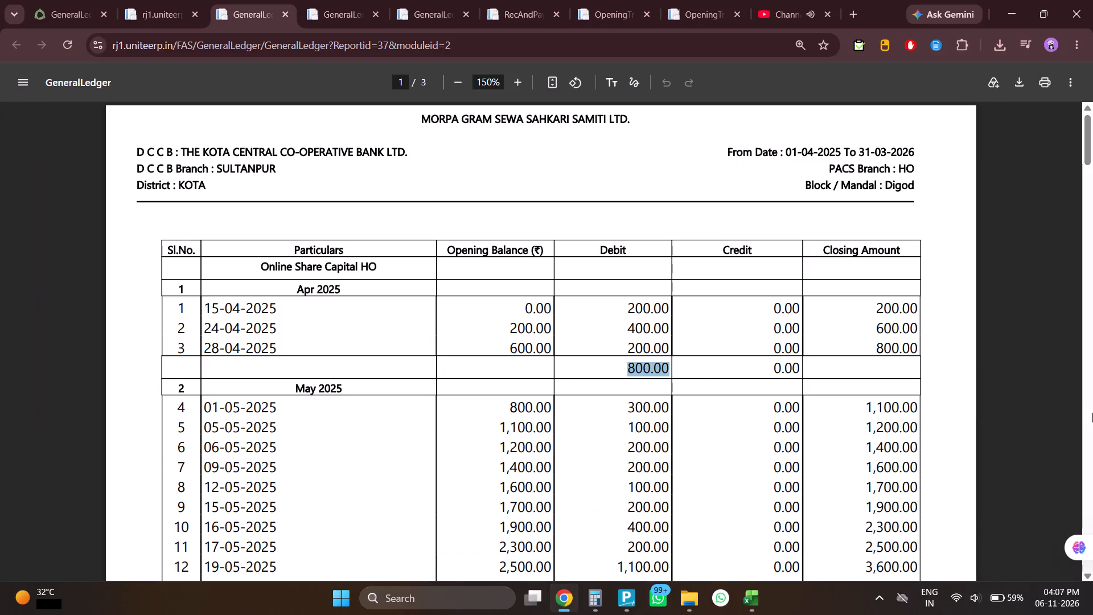
key(alt+Tab)
click(239, 102)
Check the TRAN_AMOUNT entries from 01-05-2025 to 31-05-2025 against the General Ledger's May 2025 debit total and highlight them yellow.
scroll(715, 310, down, 2)
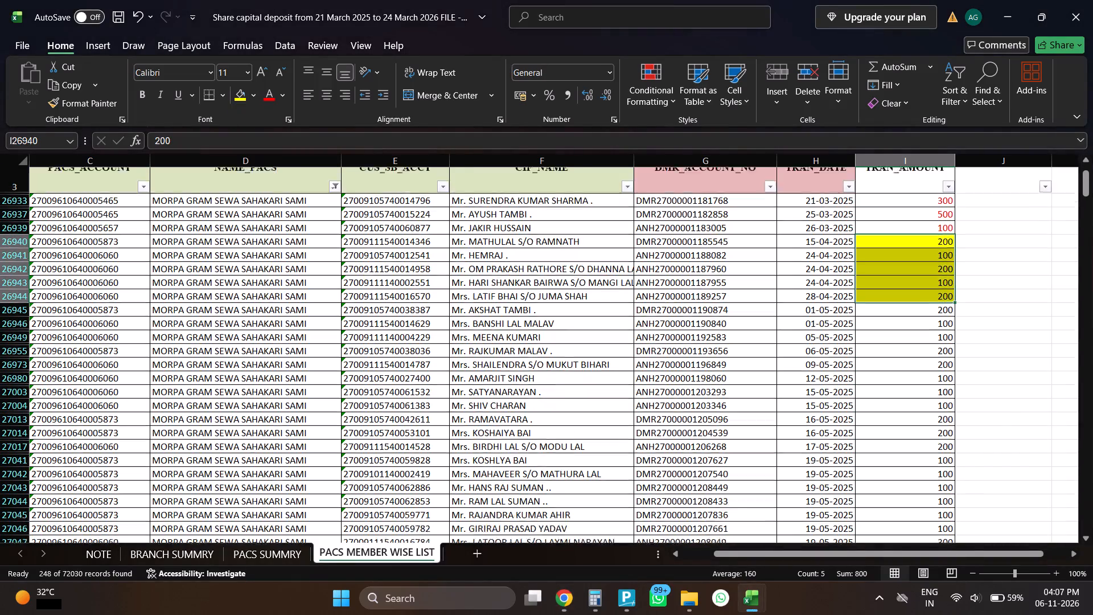
drag(894, 257, 895, 326)
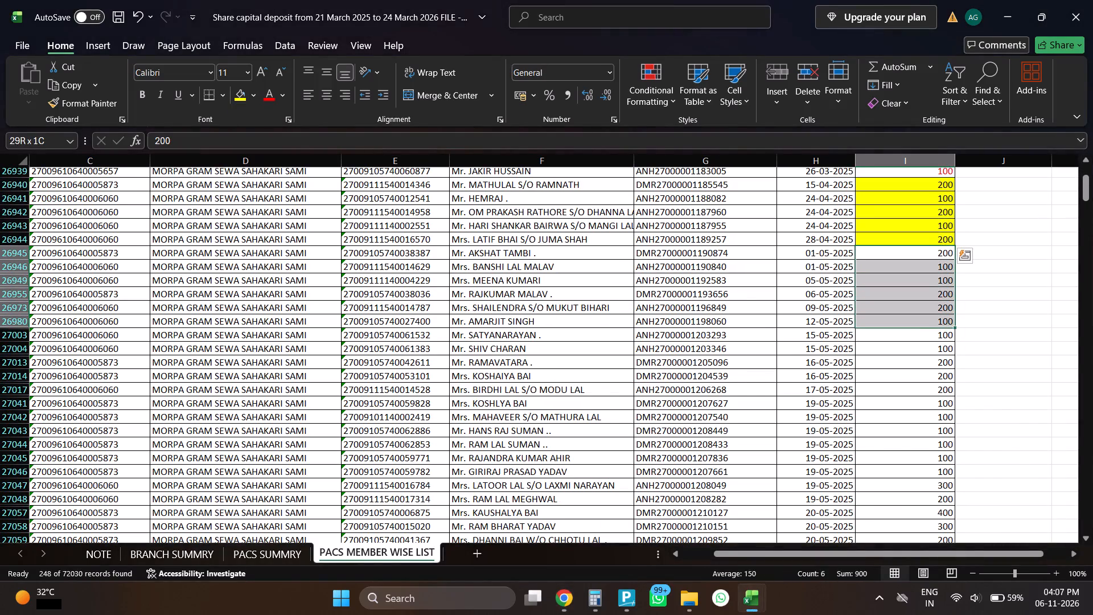
drag(895, 326, 894, 552)
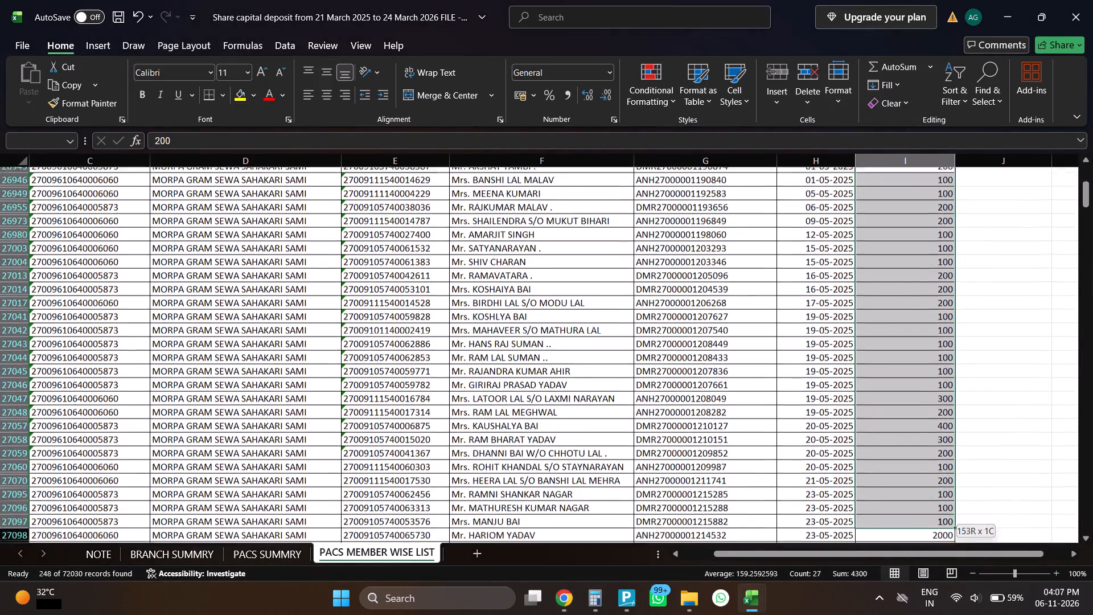
drag(894, 552, 887, 466)
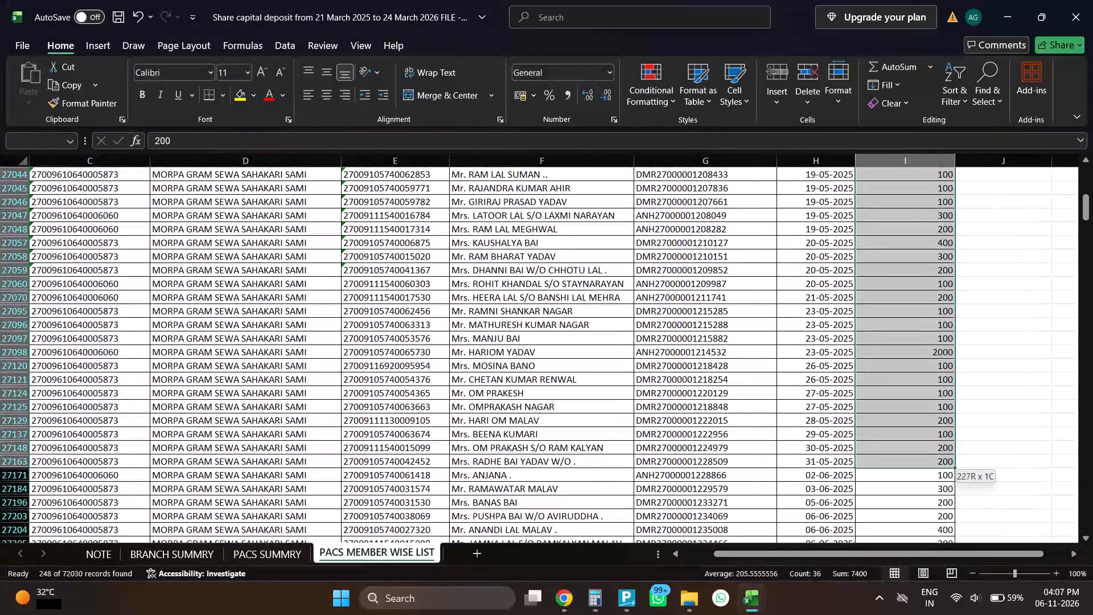
drag(887, 466, 889, 463)
key(alt+Tab)
scroll(494, 330, down, 3)
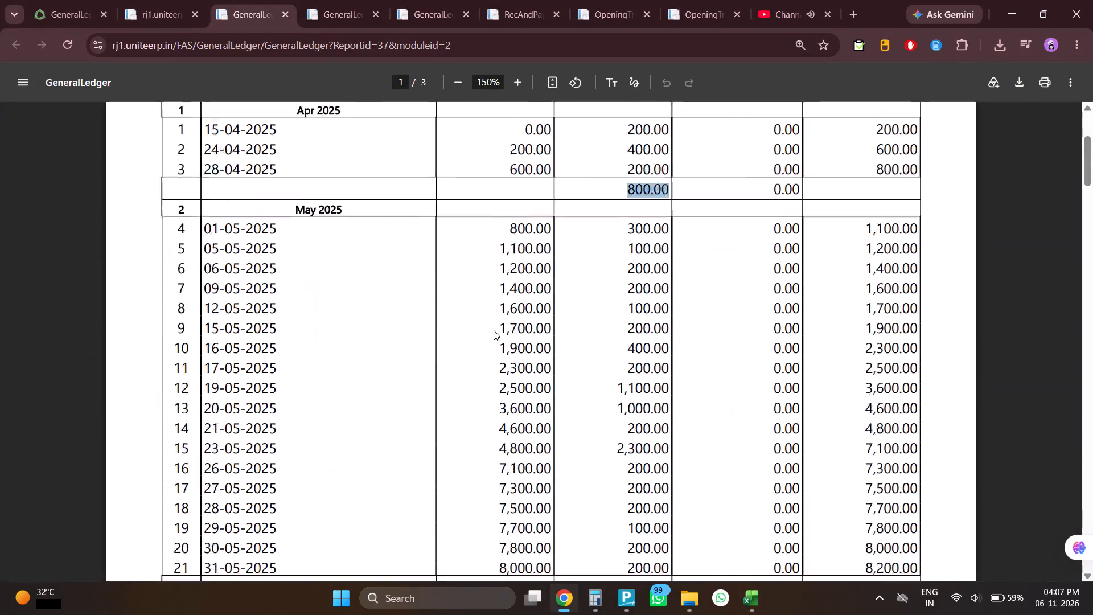
scroll(494, 330, down, 2)
drag(617, 405, 669, 407)
key(alt+Tab)
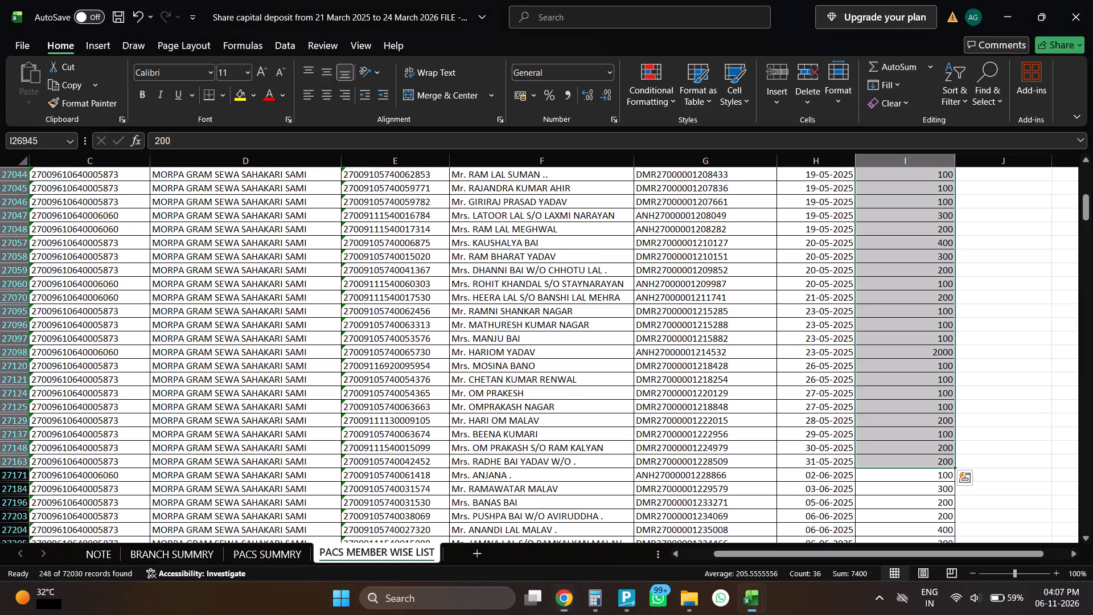
key(alt+Tab)
key(alt+Tab)
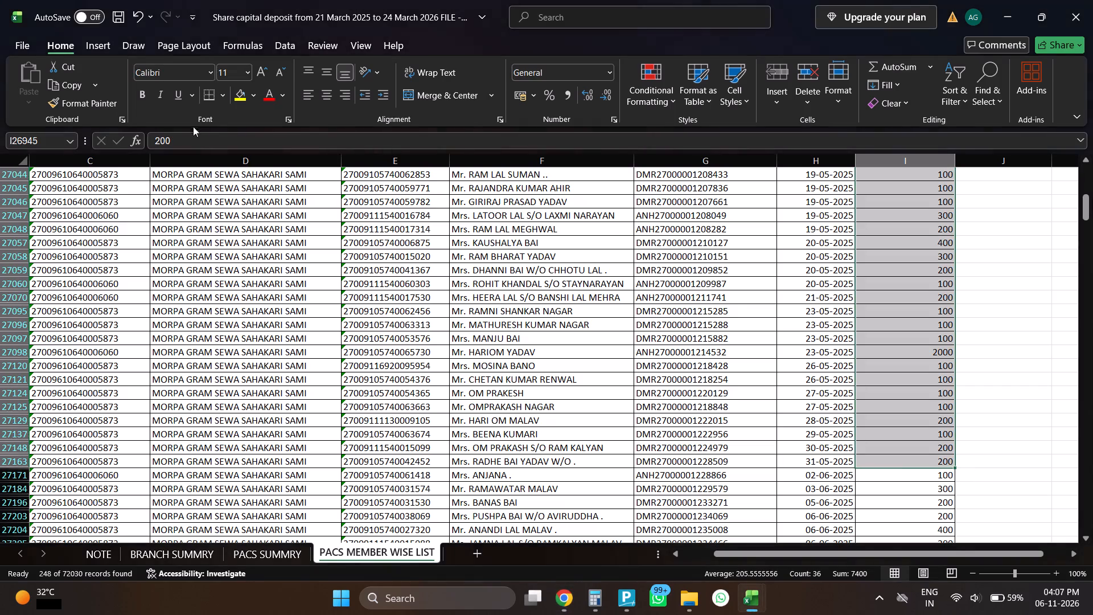
click(237, 100)
Select the TRAN_AMOUNT entries from 02-06-2025 to 30-06-2025 and check their sum against the General Ledger's June 2025 debit total.
scroll(610, 345, up, 1)
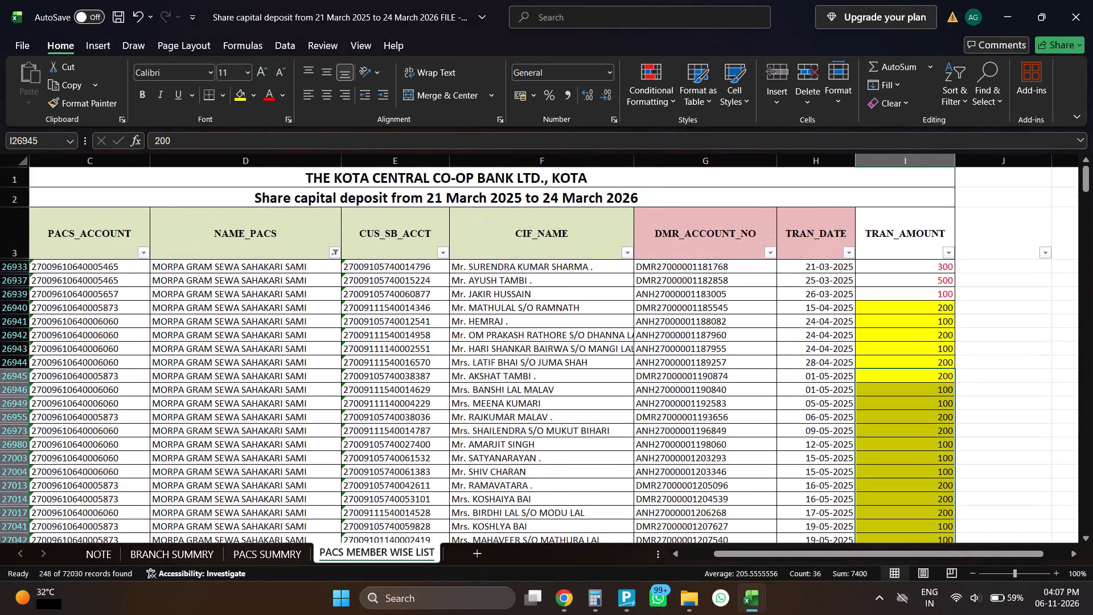
scroll(610, 345, down, 13)
scroll(667, 343, down, 2)
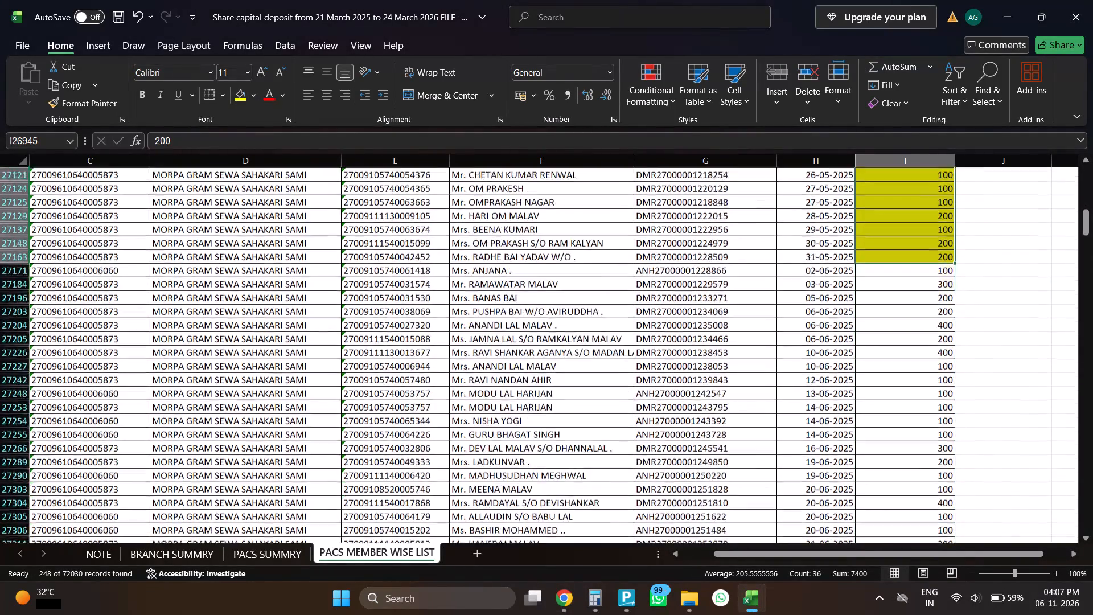
drag(880, 258, 897, 429)
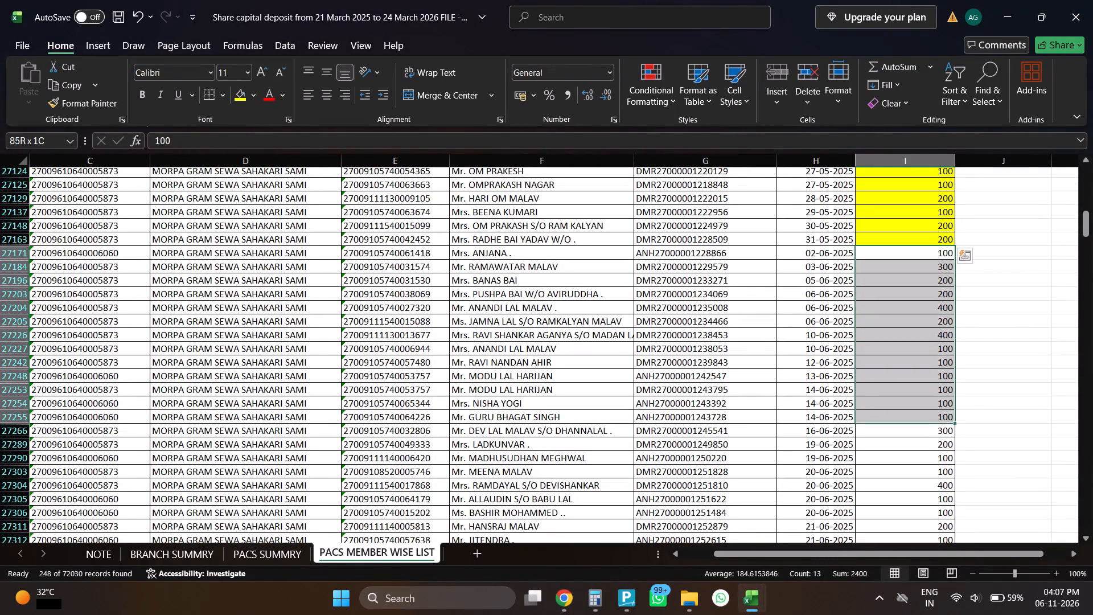
drag(897, 429, 908, 560)
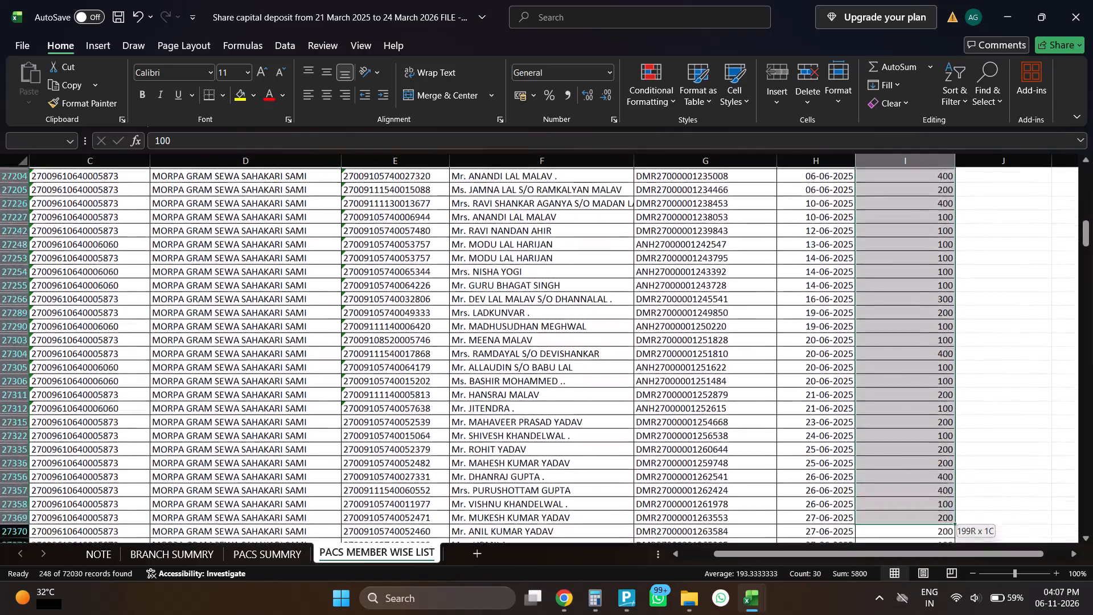
drag(908, 560, 899, 551)
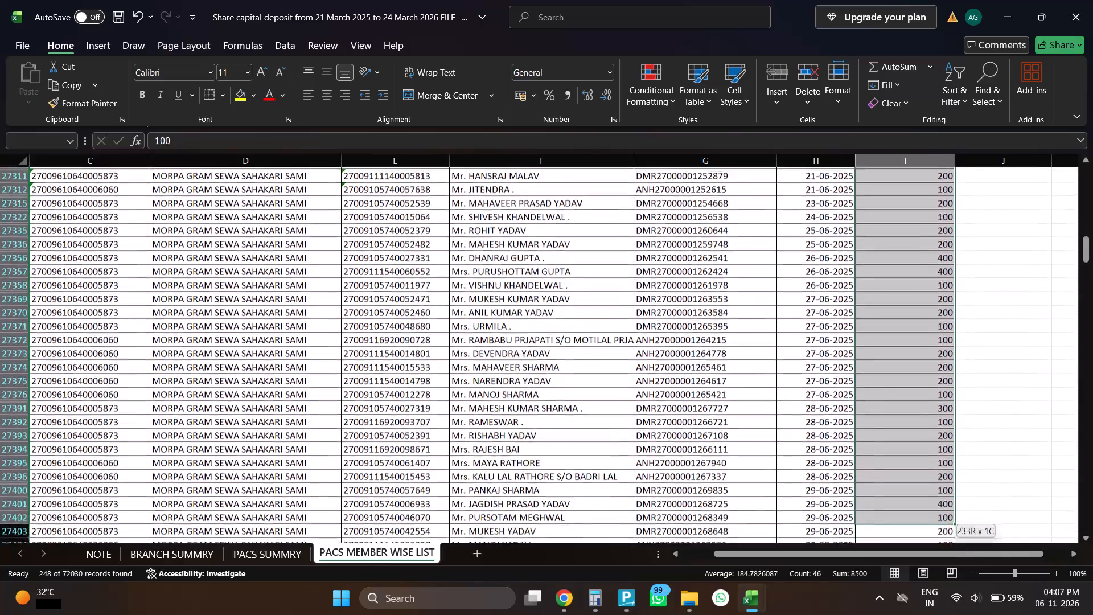
drag(899, 551, 899, 517)
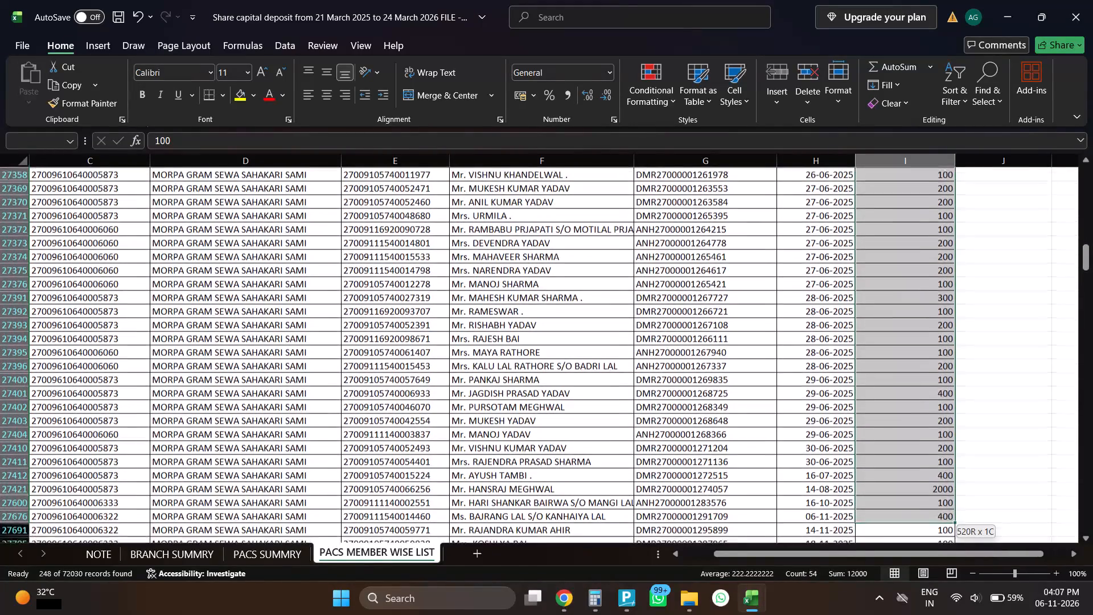
drag(899, 517, 899, 465)
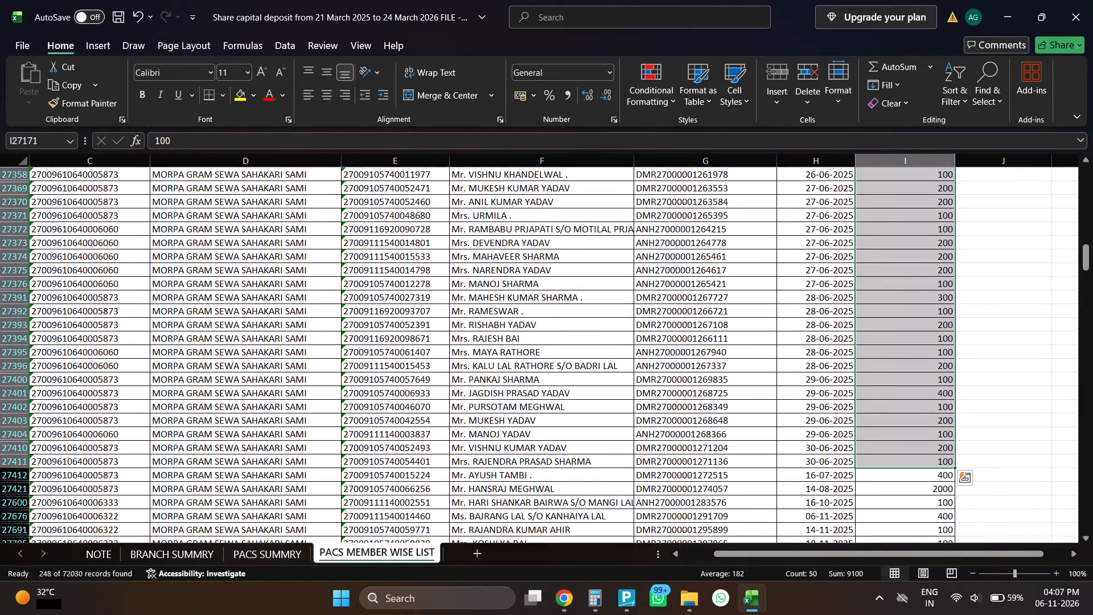
key(alt+Tab)
scroll(626, 416, down, 5)
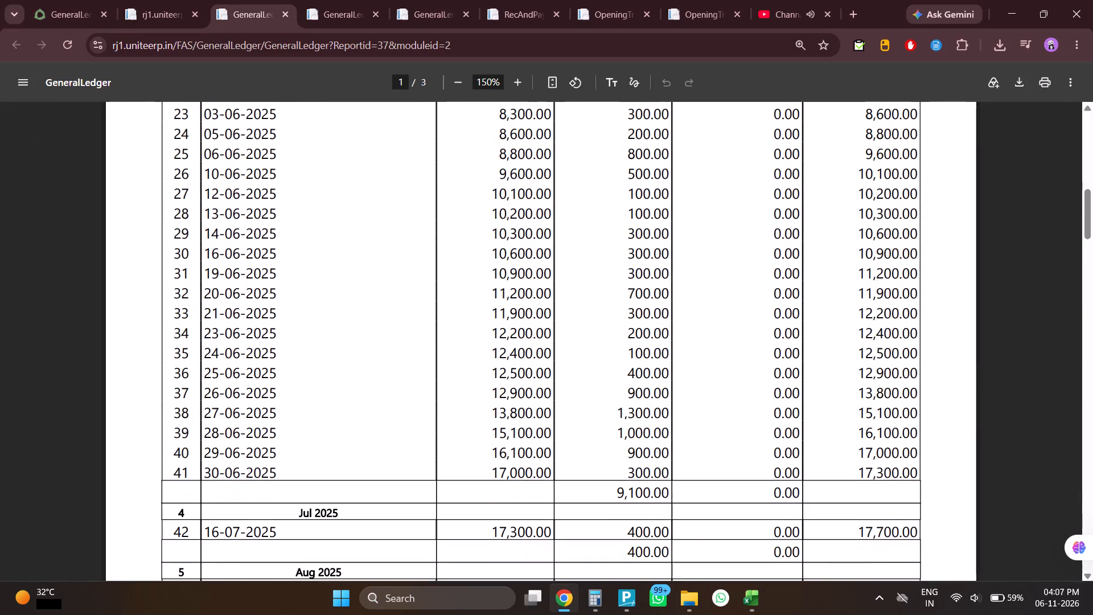
drag(614, 493, 674, 486)
key(alt+Tab)
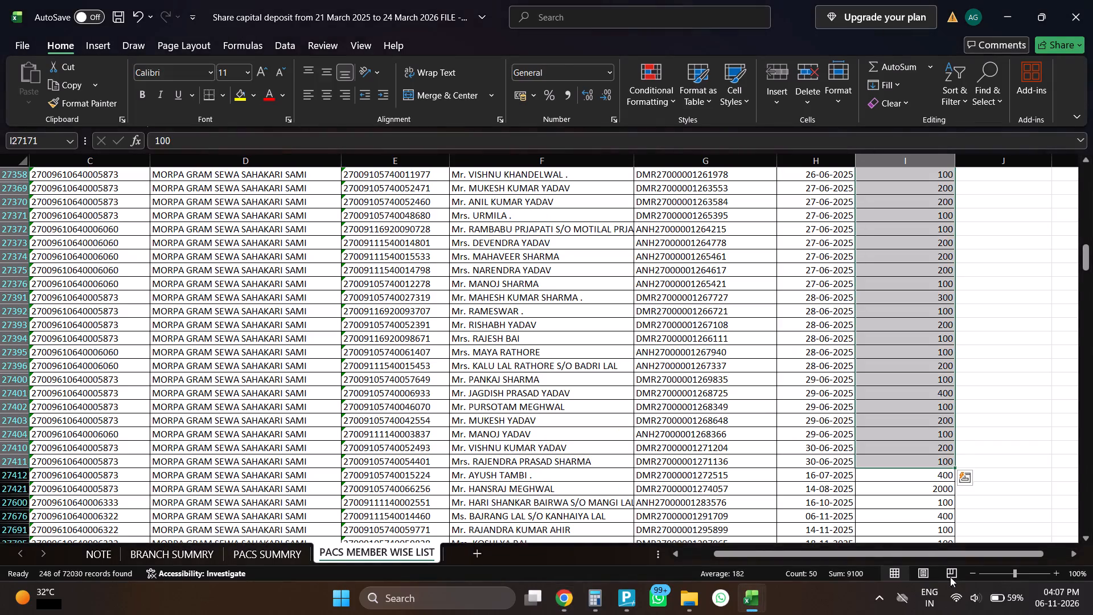
Adjust the system volume slightly.
click(972, 597)
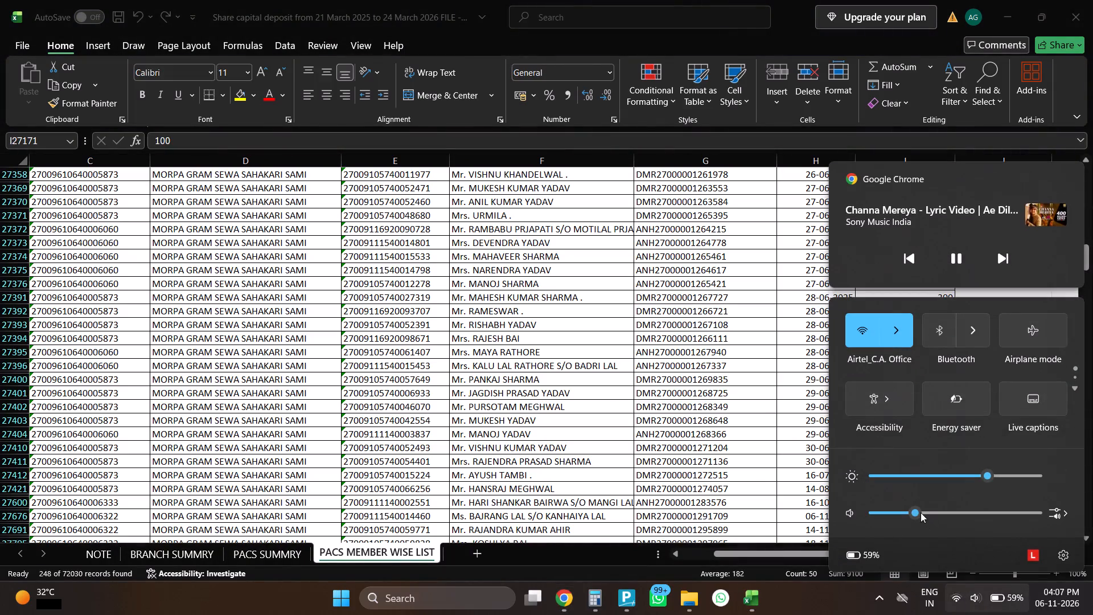
drag(919, 512, 924, 515)
click(812, 354)
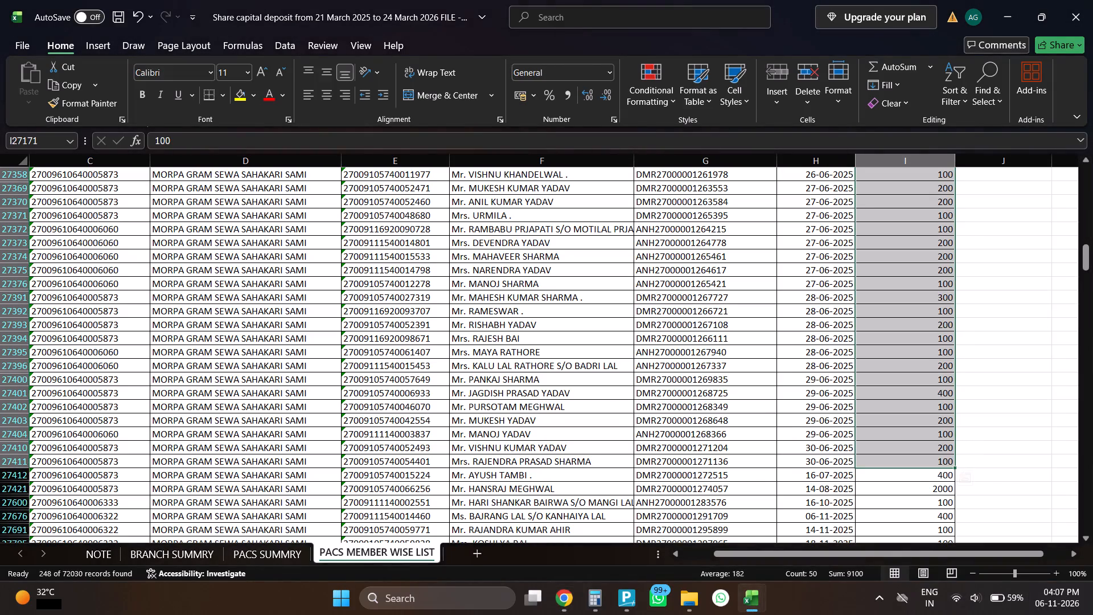
Recheck the selected June 2025 TRAN_AMOUNT entries against the General Ledger and highlight them yellow.
key(alt+Tab)
scroll(591, 417, down, 1)
key(alt+Tab)
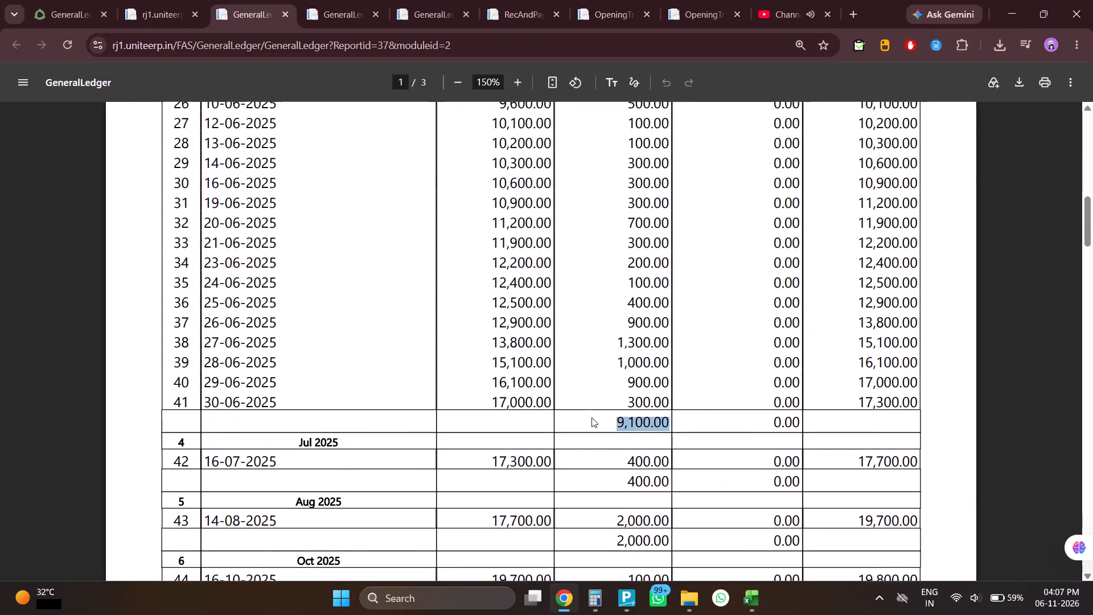
key(alt+Tab)
key(alt+Tab)
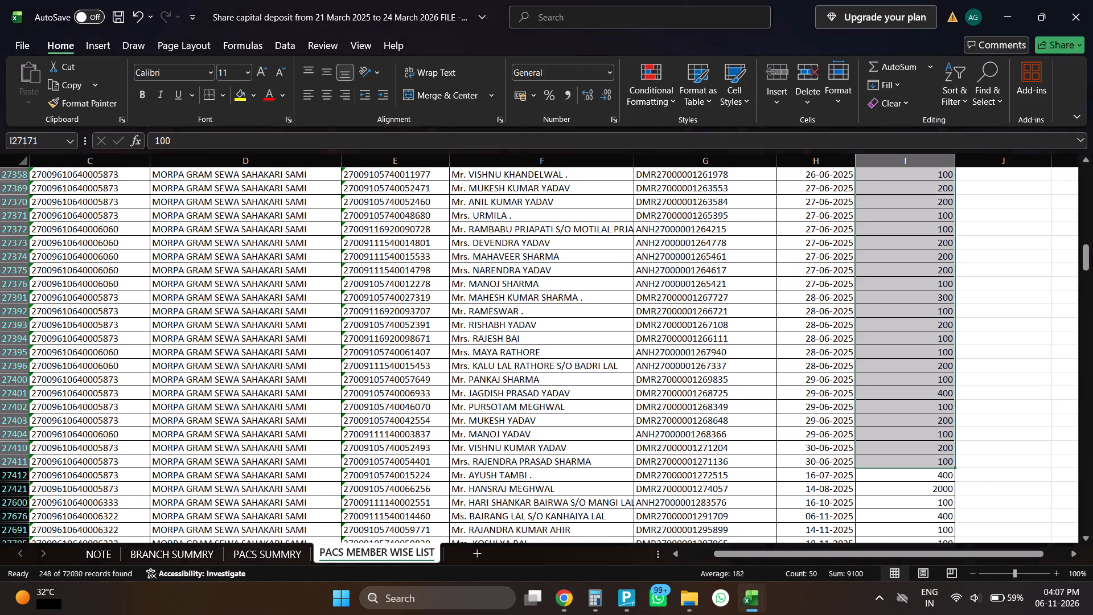
scroll(856, 489, up, 11)
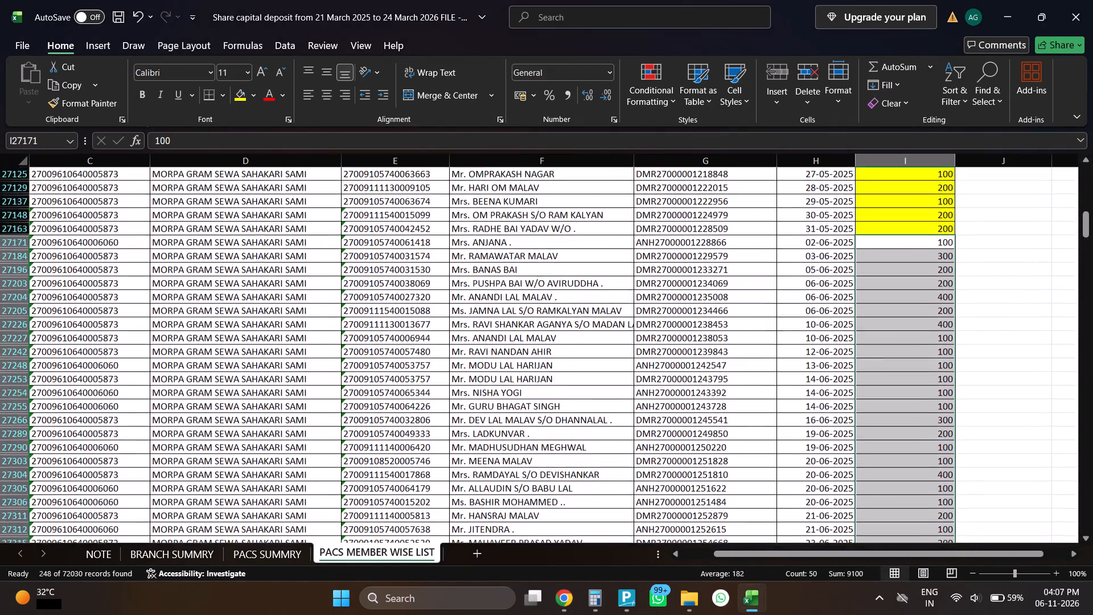
scroll(725, 445, down, 14)
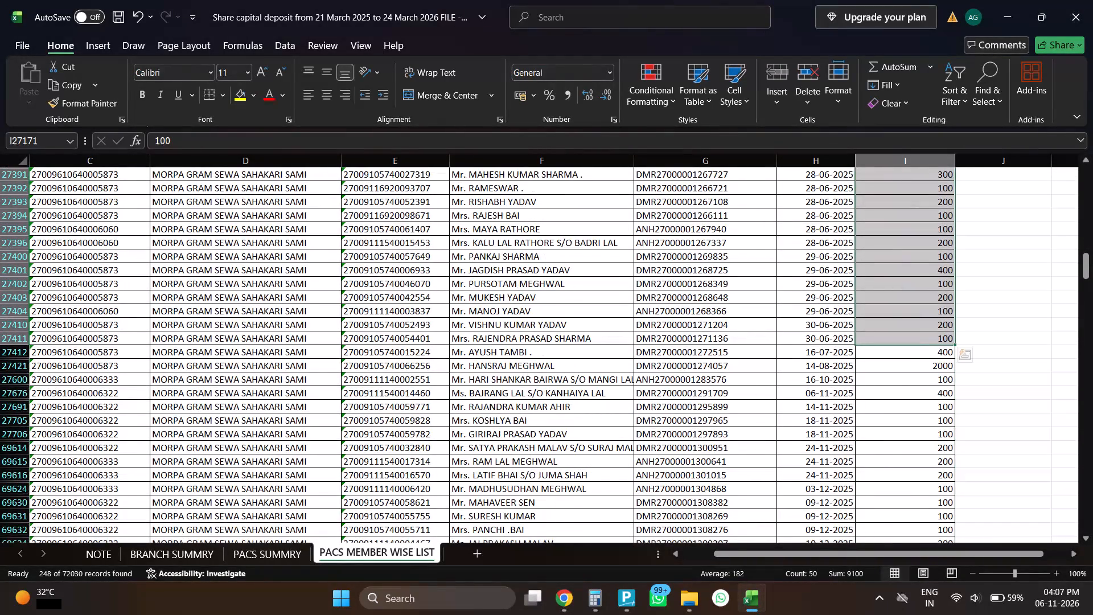
key(alt+Tab)
key(alt+Tab)
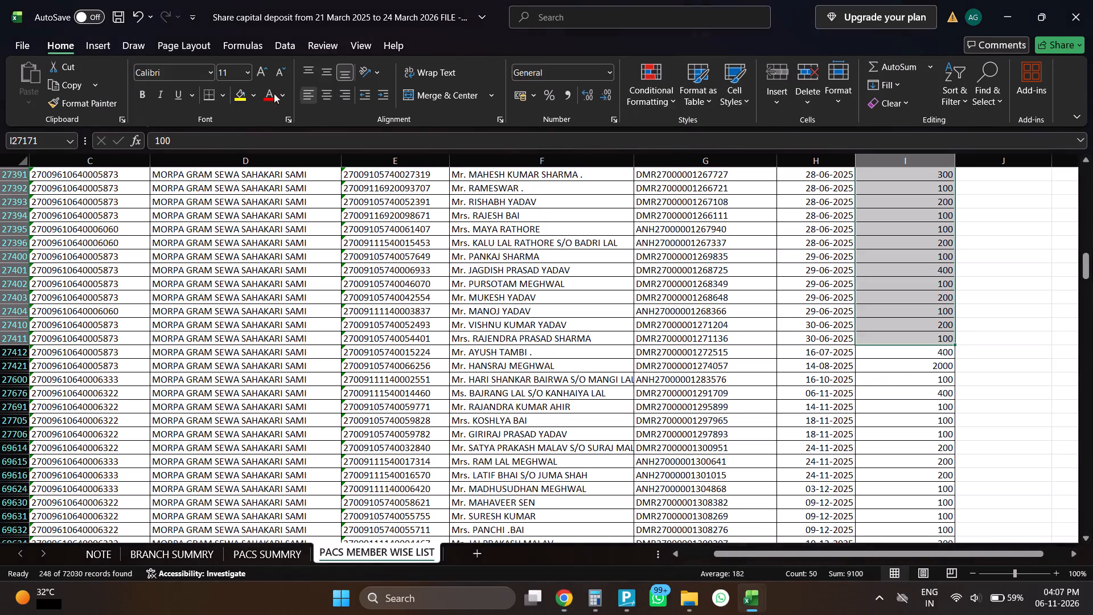
click(243, 95)
scroll(904, 457, down, 5)
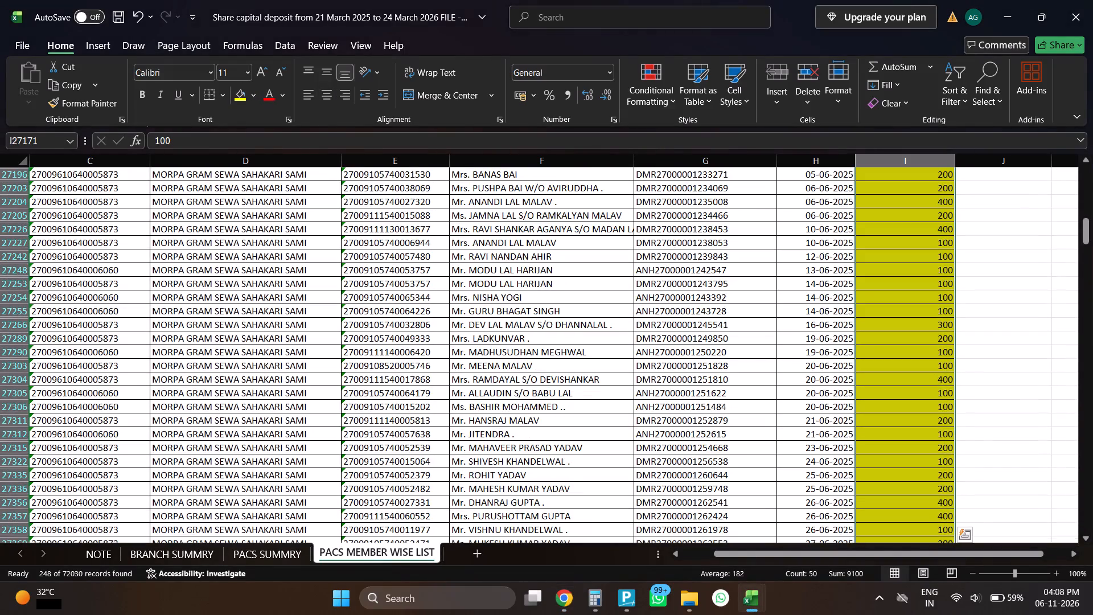
scroll(904, 457, up, 2)
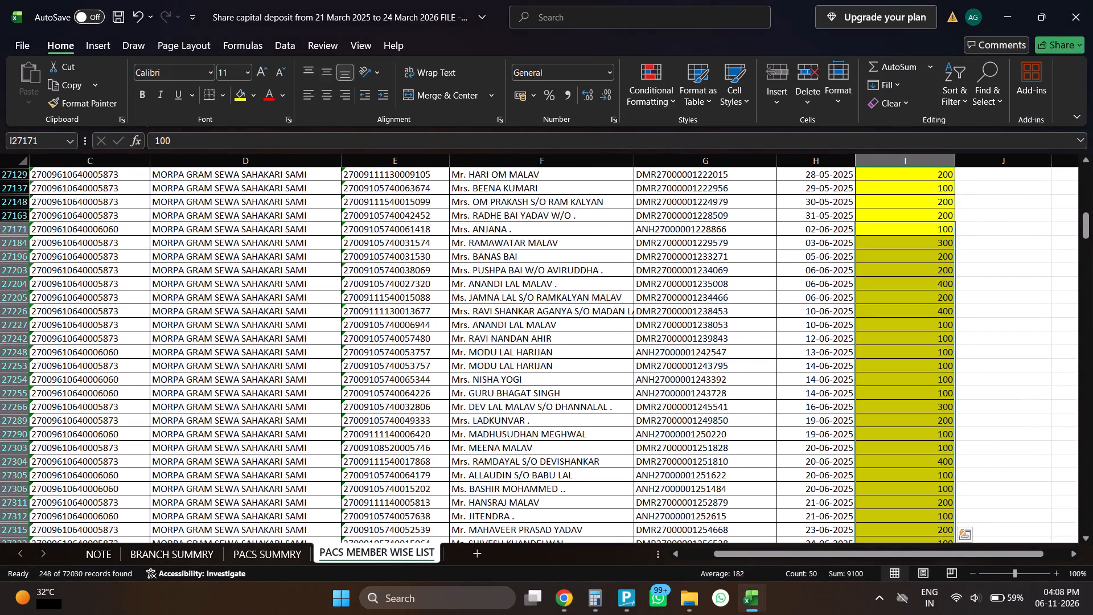
Check the 16-07-2025 TRAN_AMOUNT entry of 400 against the General Ledger's July 2025 debit total and highlight it yellow.
scroll(887, 479, down, 14)
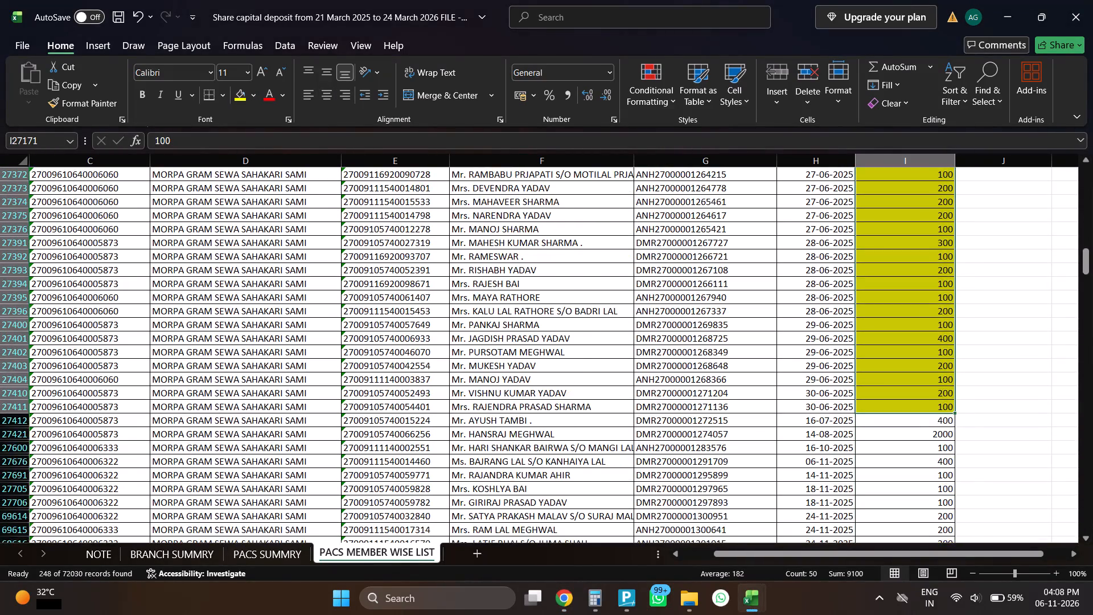
scroll(887, 479, down, 4)
scroll(874, 365, up, 1)
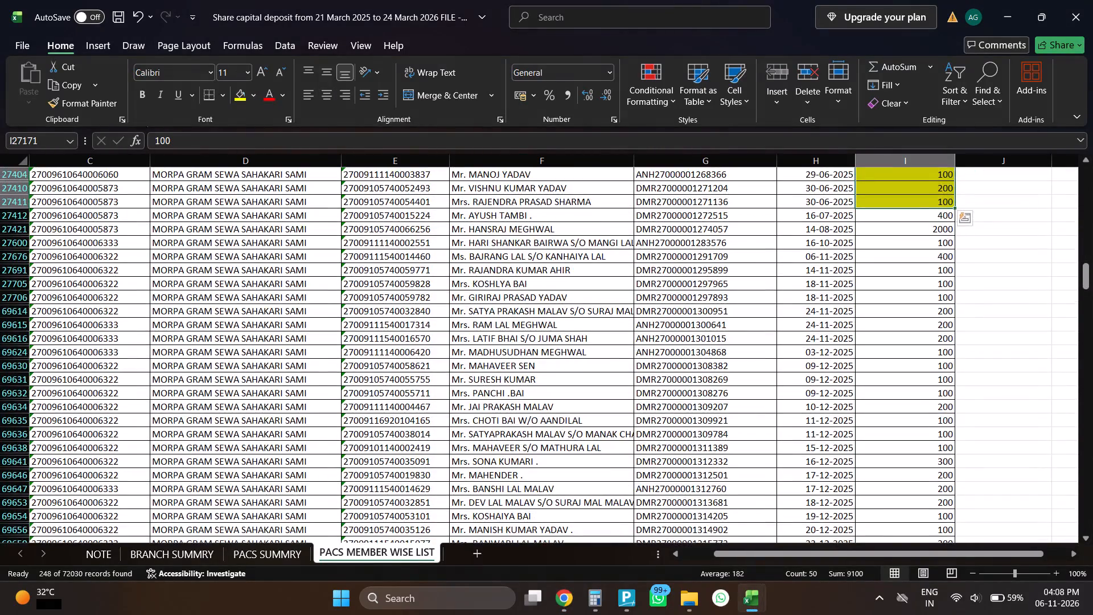
click(874, 223)
click(870, 212)
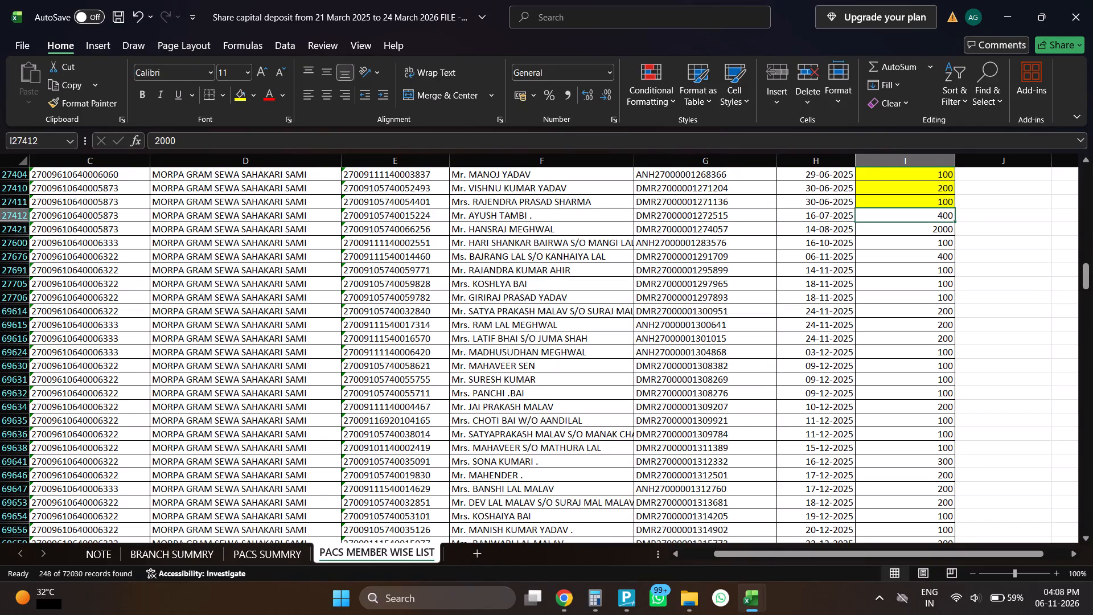
key(alt+Tab)
scroll(640, 374, down, 1)
drag(629, 405, 689, 411)
key(alt+Tab)
click(233, 95)
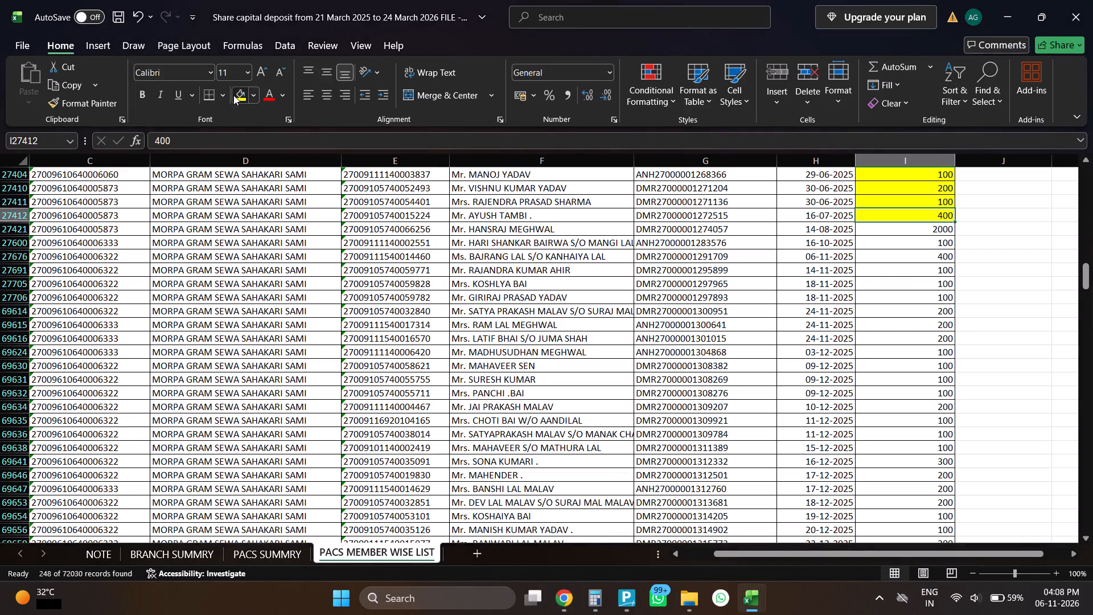
Check the 14-08-2025 TRAN_AMOUNT entry of 2000 against the General Ledger's August 2025 debit and highlight it yellow.
key(alt+Tab)
key(alt+Tab)
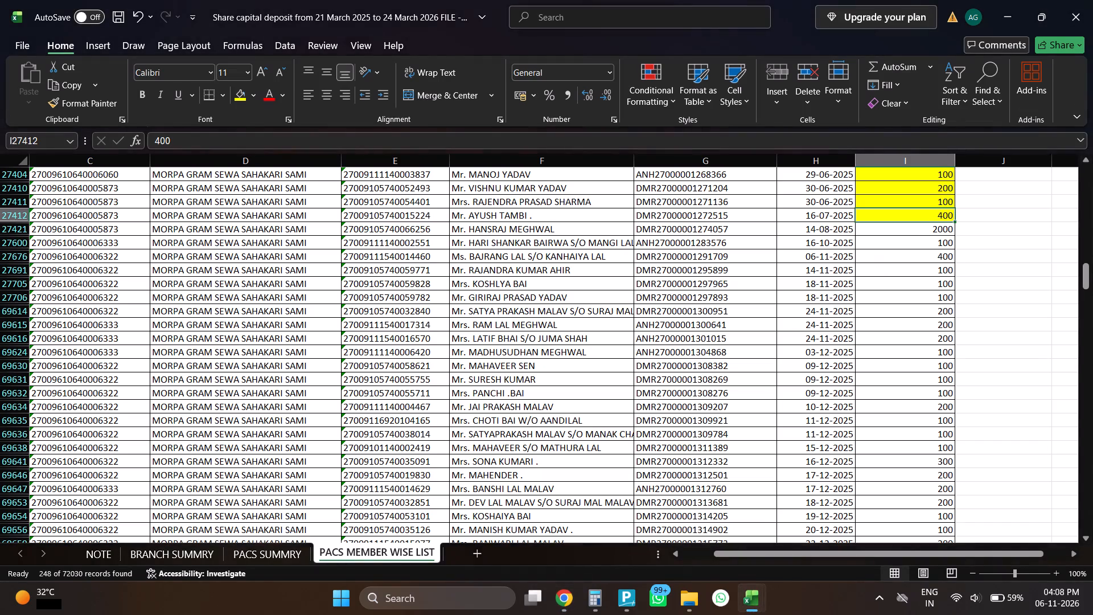
click(880, 231)
key(alt+Tab)
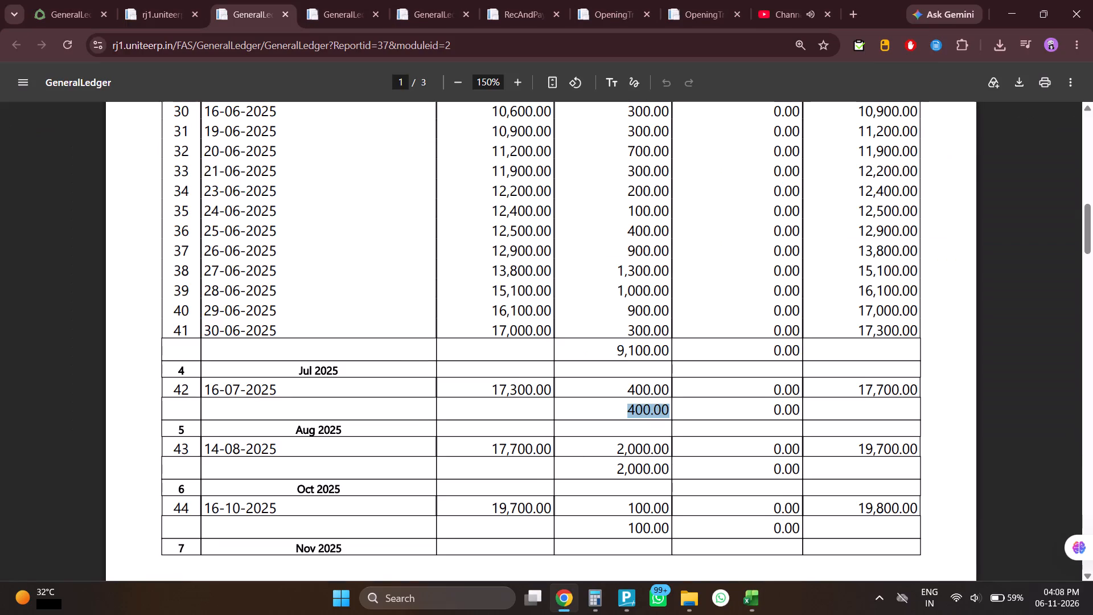
drag(614, 449, 707, 457)
key(alt+Tab)
click(241, 92)
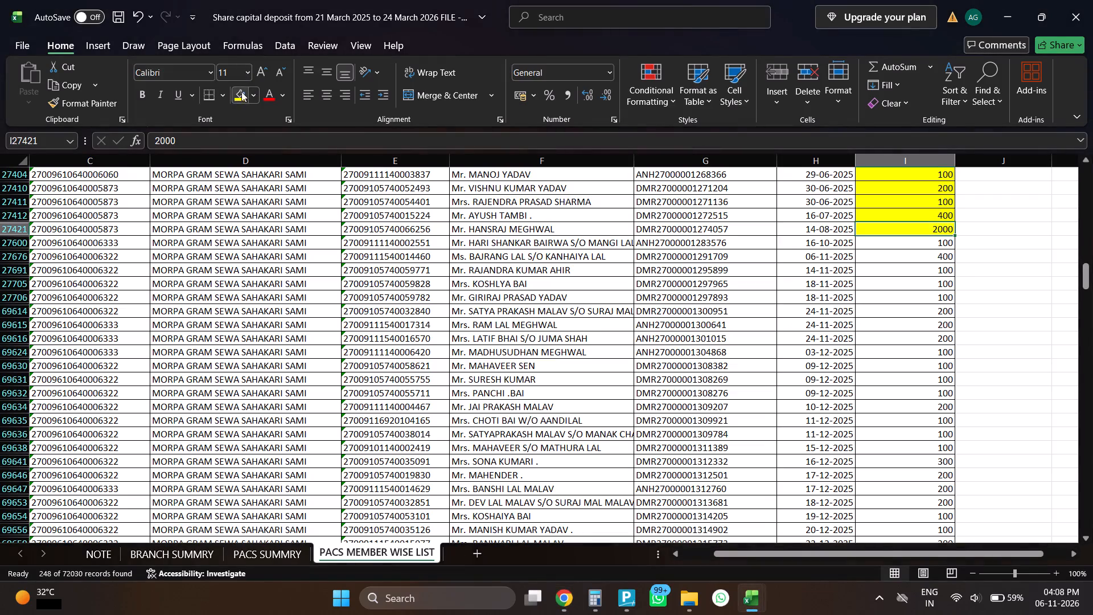
Check the 16-10-2025 TRAN_AMOUNT entry of 100 against the General Ledger's October 2025 debit and highlight it yellow.
click(903, 248)
key(alt+Tab)
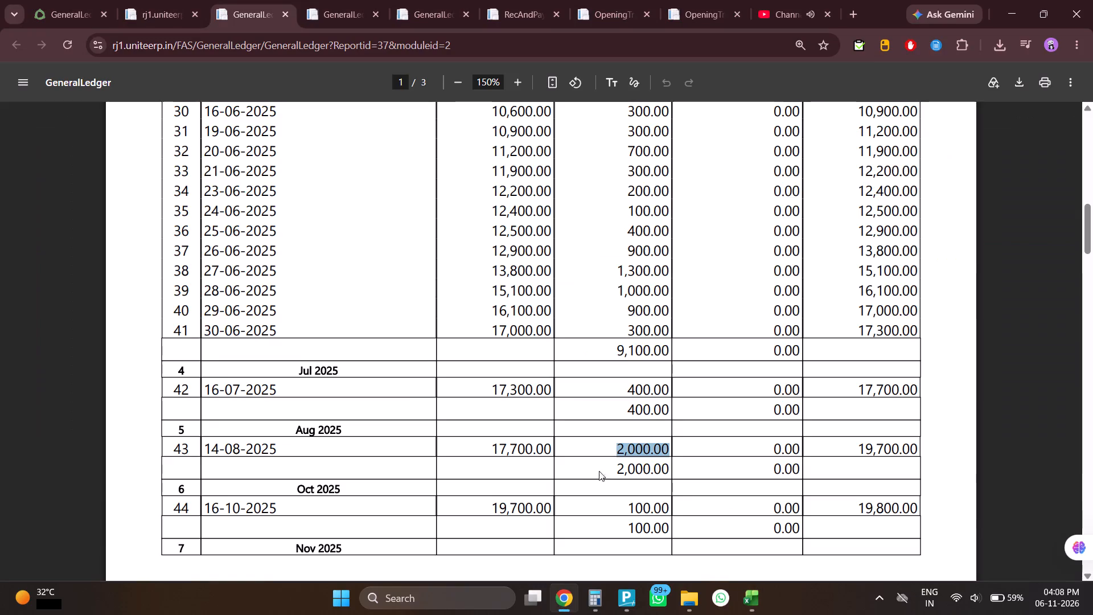
drag(630, 508, 658, 507)
key(alt+Tab)
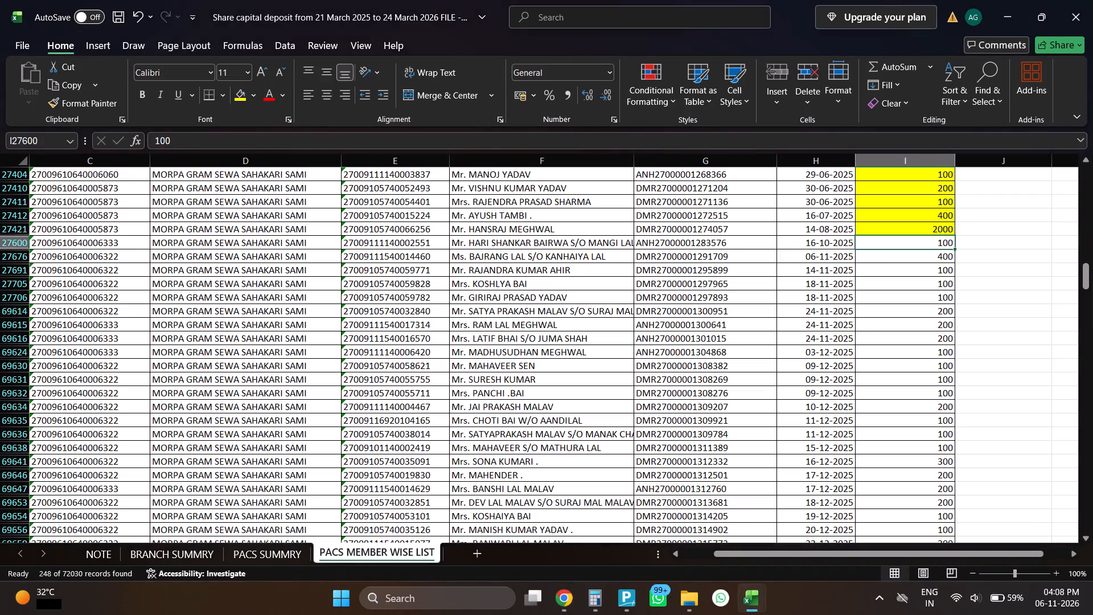
click(240, 94)
Check the TRAN_AMOUNT entries from 06-11-2025 to 24-11-2025 against the General Ledger's November 2025 debit total and highlight them yellow.
key(alt+Tab)
key(alt+Tab)
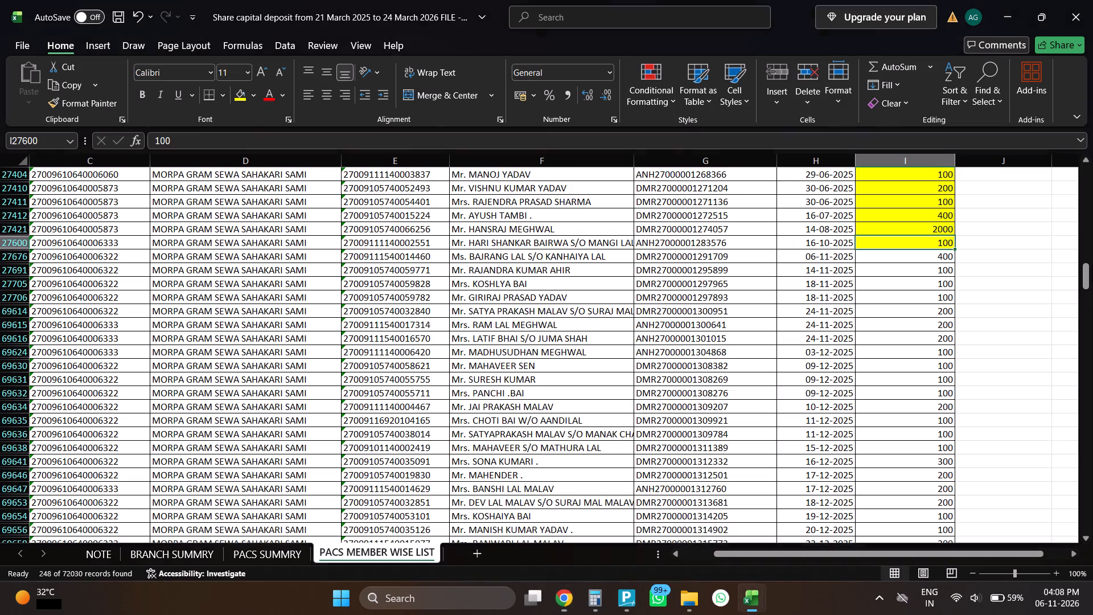
scroll(825, 366, down, 2)
scroll(828, 362, up, 1)
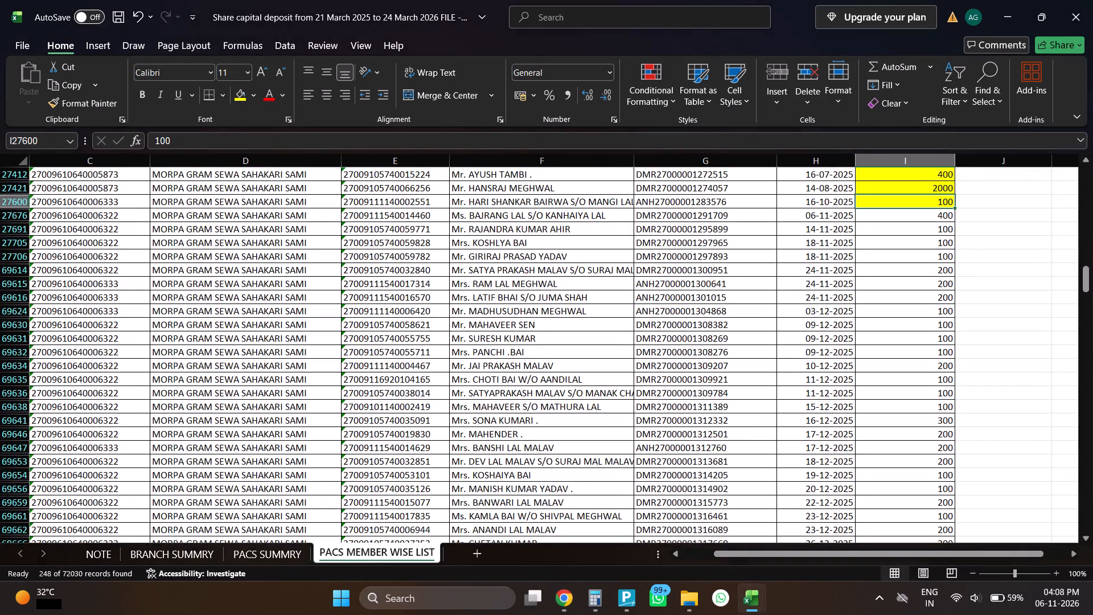
drag(883, 218, 884, 333)
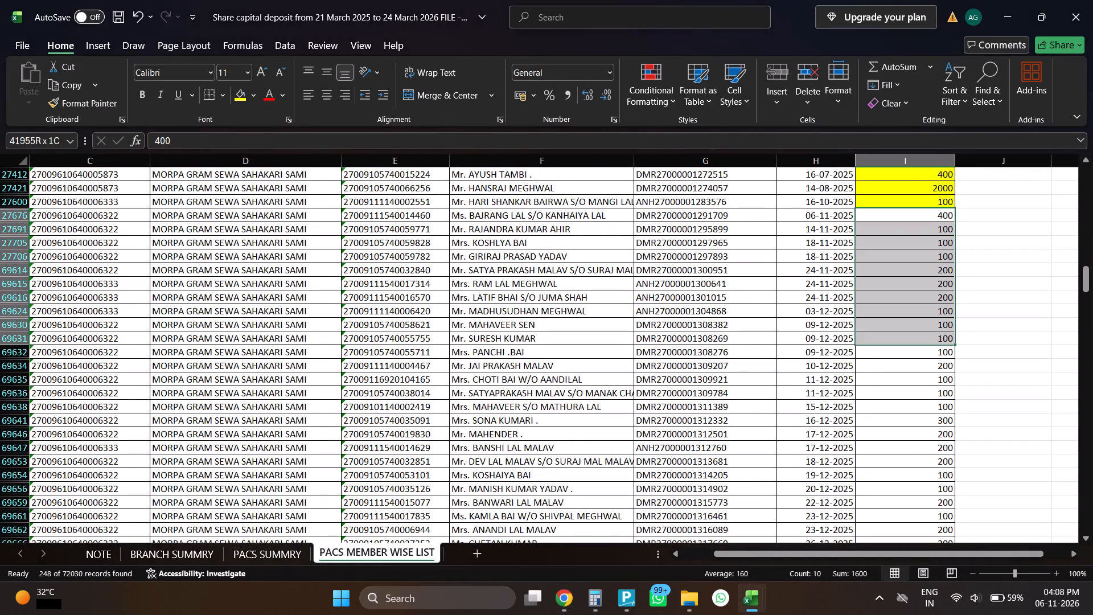
drag(884, 333, 882, 299)
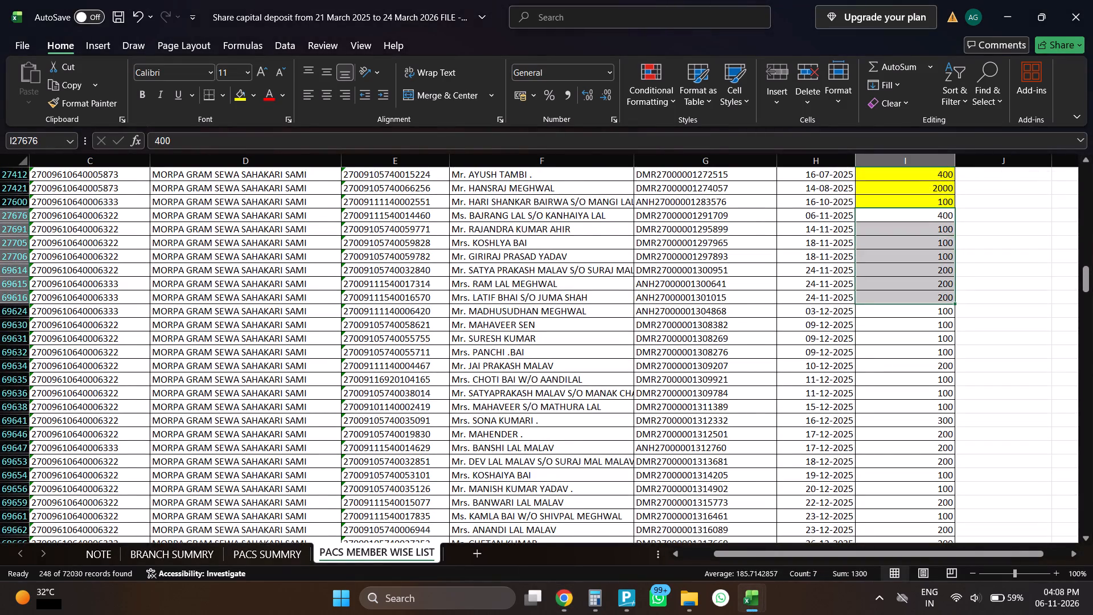
key(alt+Tab)
scroll(289, 420, down, 2)
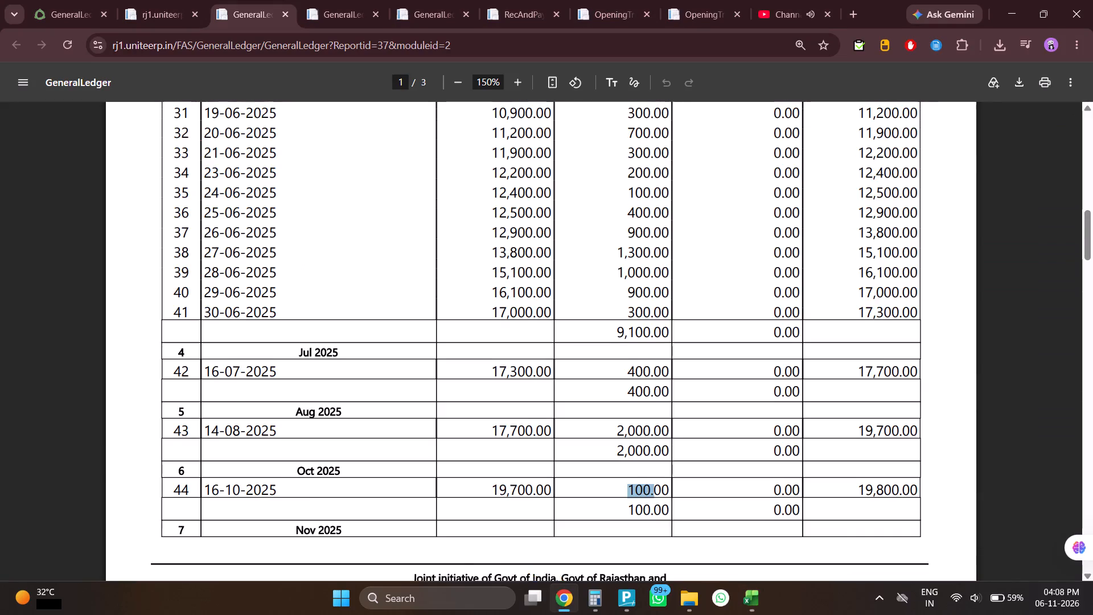
key(alt+Tab)
scroll(680, 411, up, 1)
key(alt+Tab)
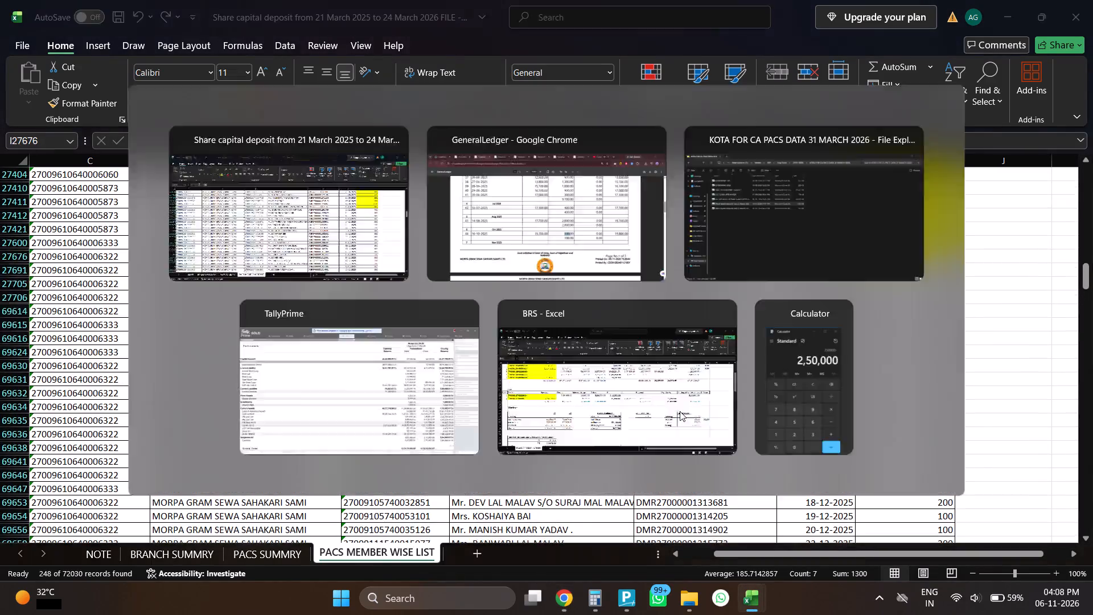
scroll(615, 411, down, 7)
scroll(615, 411, up, 2)
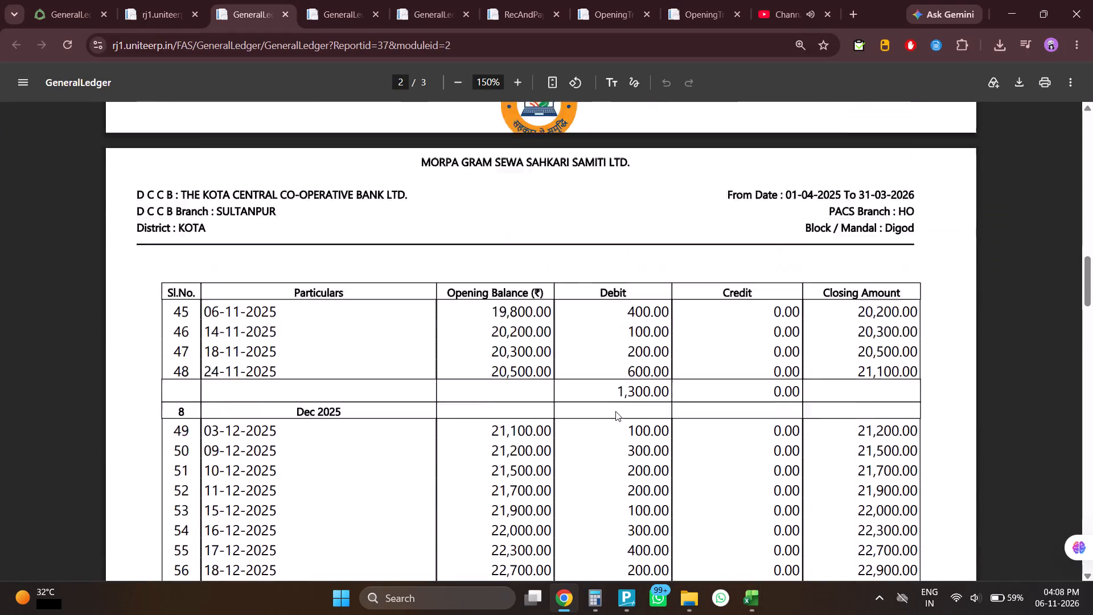
drag(619, 440, 702, 444)
key(alt+Tab)
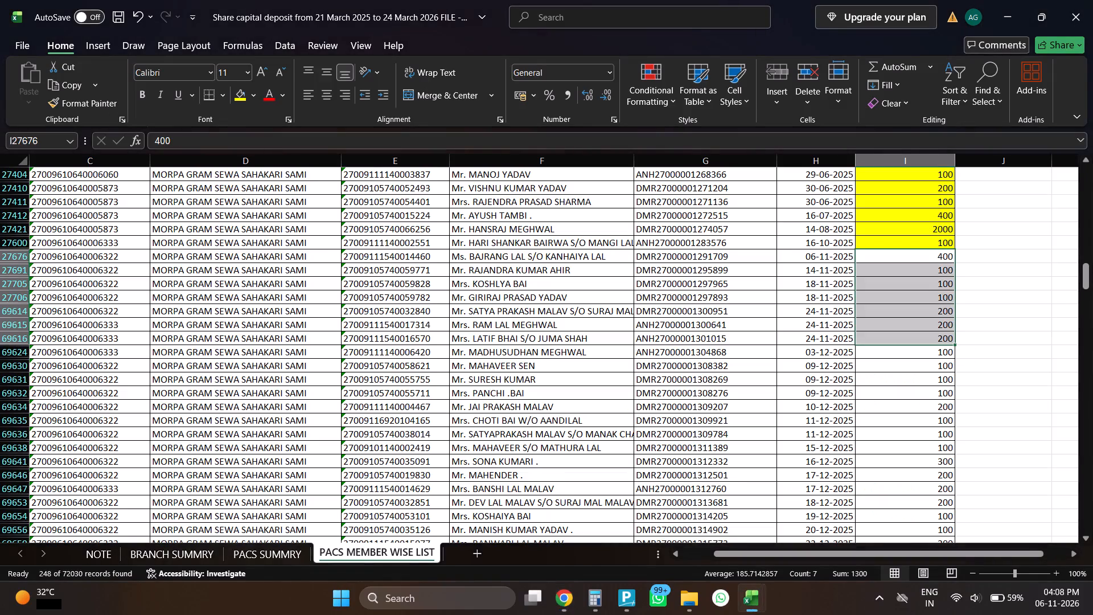
key(alt+Tab)
key(alt+Tab)
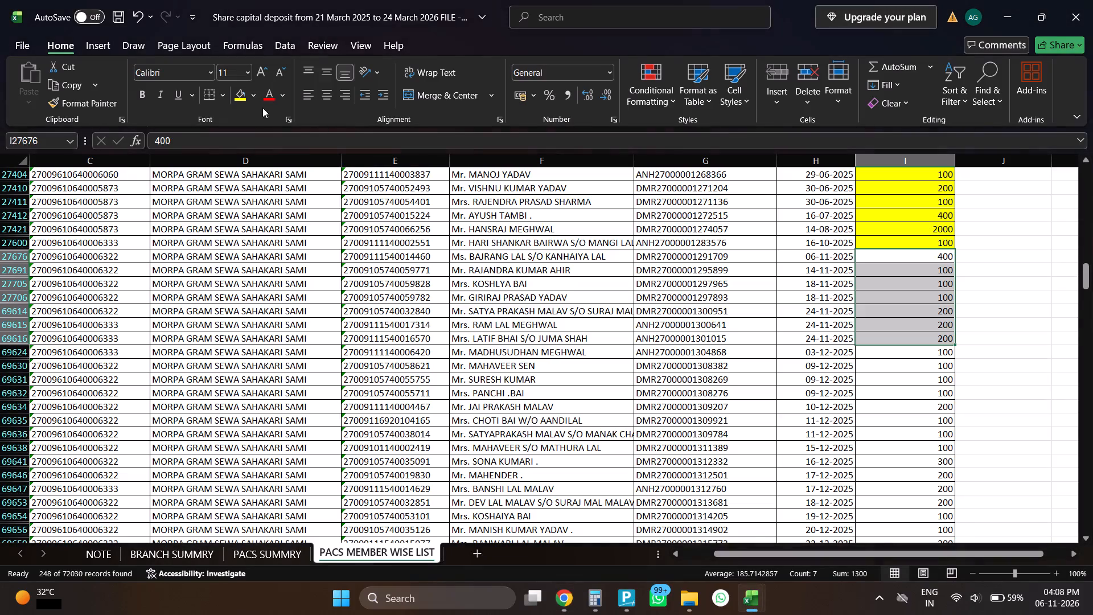
click(239, 99)
Check the TRAN_AMOUNT entries from 03-12-2025 to 31-12-2025 against the General Ledger's December 2025 debit total and highlight them yellow.
scroll(788, 363, down, 3)
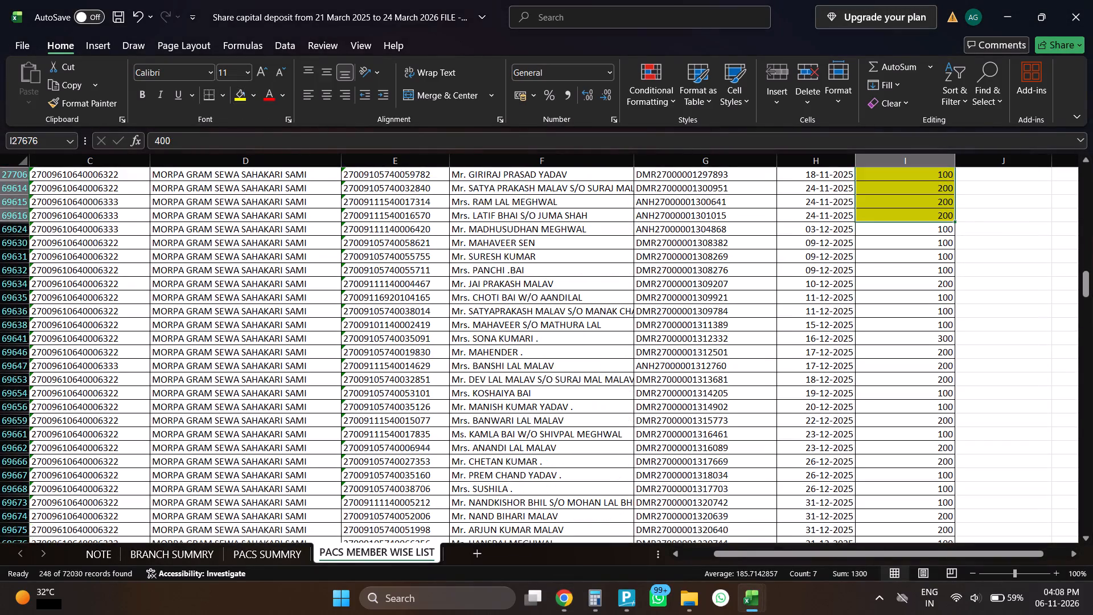
drag(886, 230, 889, 468)
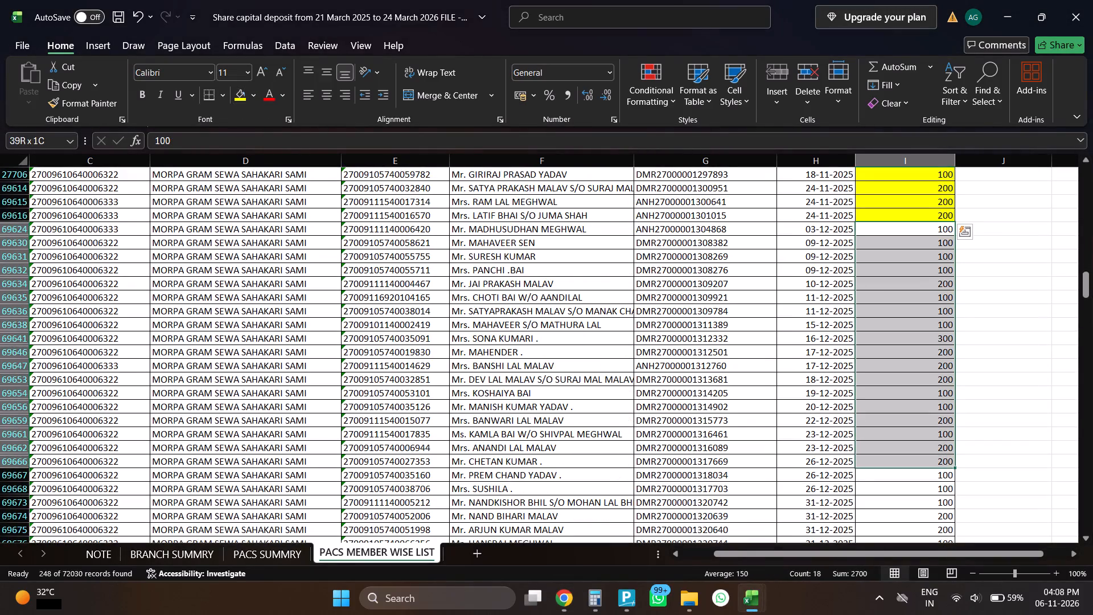
drag(889, 468, 892, 508)
key(alt+Tab)
scroll(545, 351, down, 3)
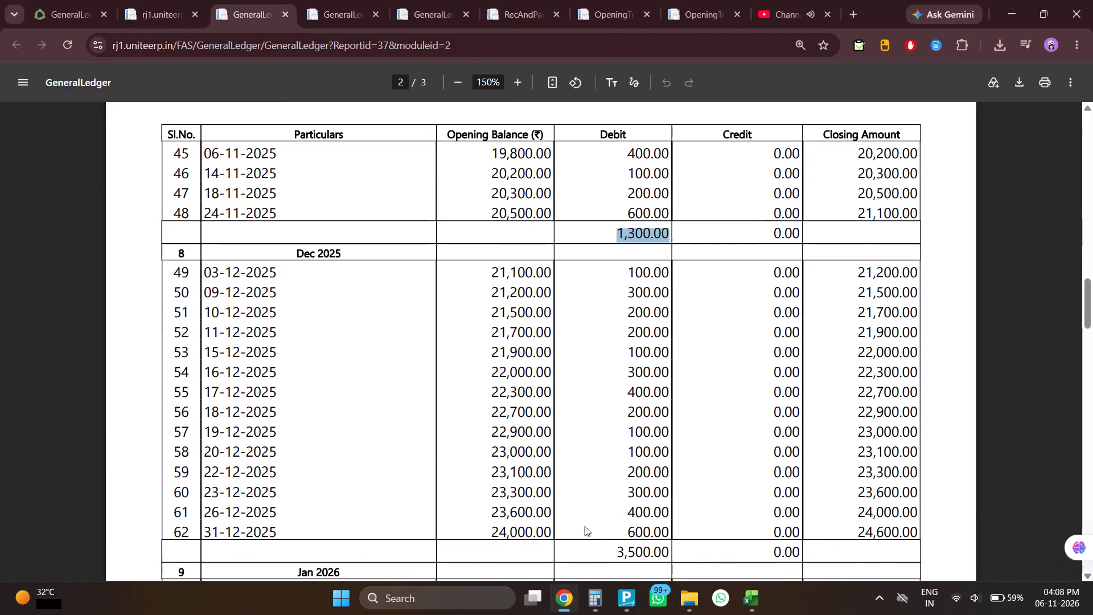
drag(606, 551, 677, 555)
key(alt+Tab)
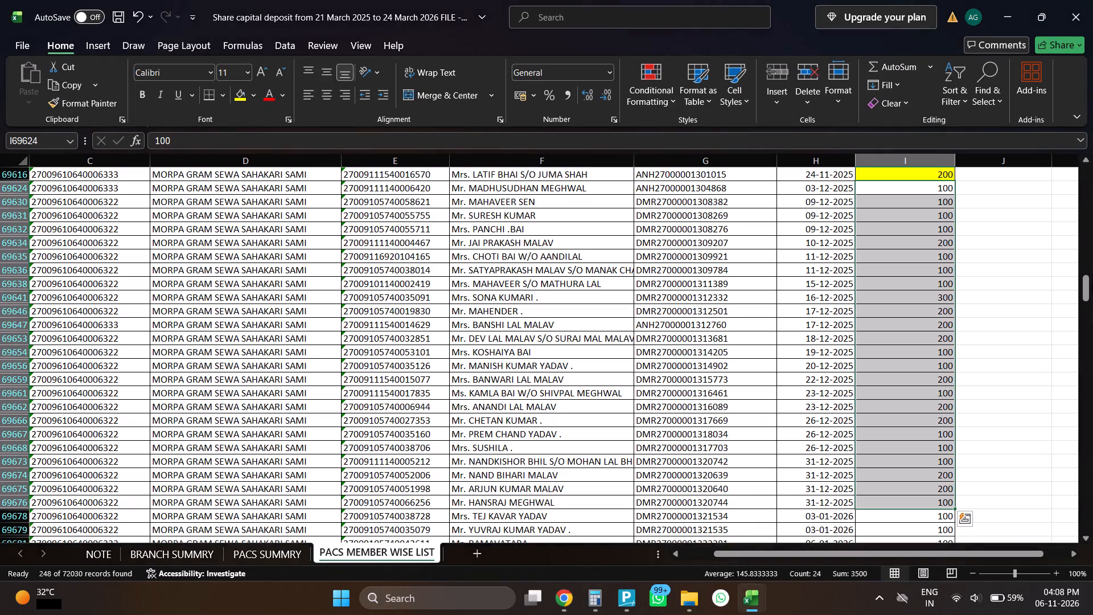
key(alt+Tab)
key(alt+Tab)
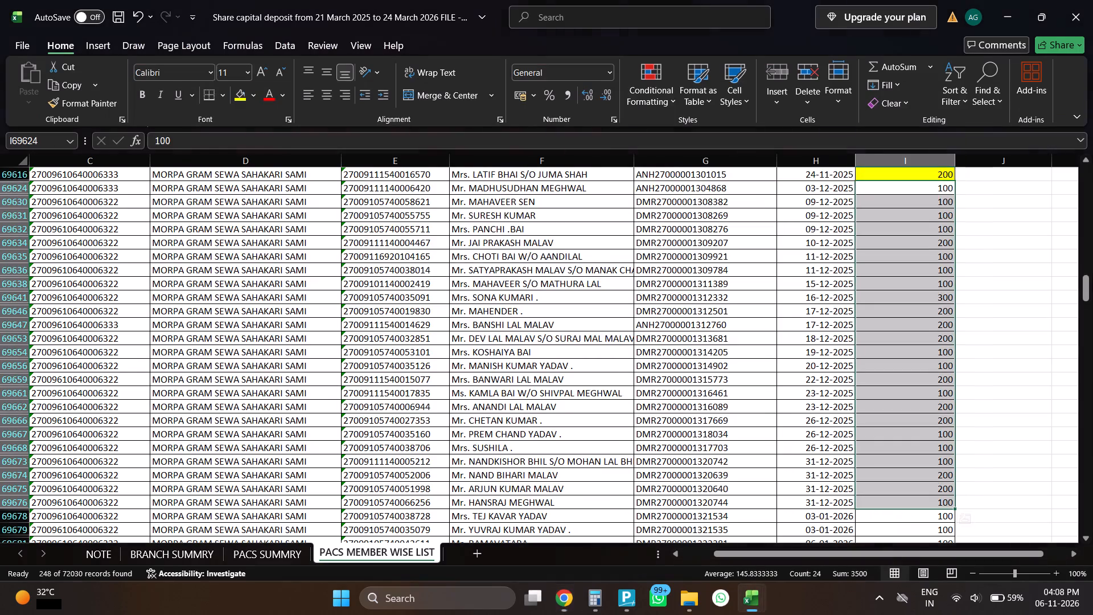
click(242, 100)
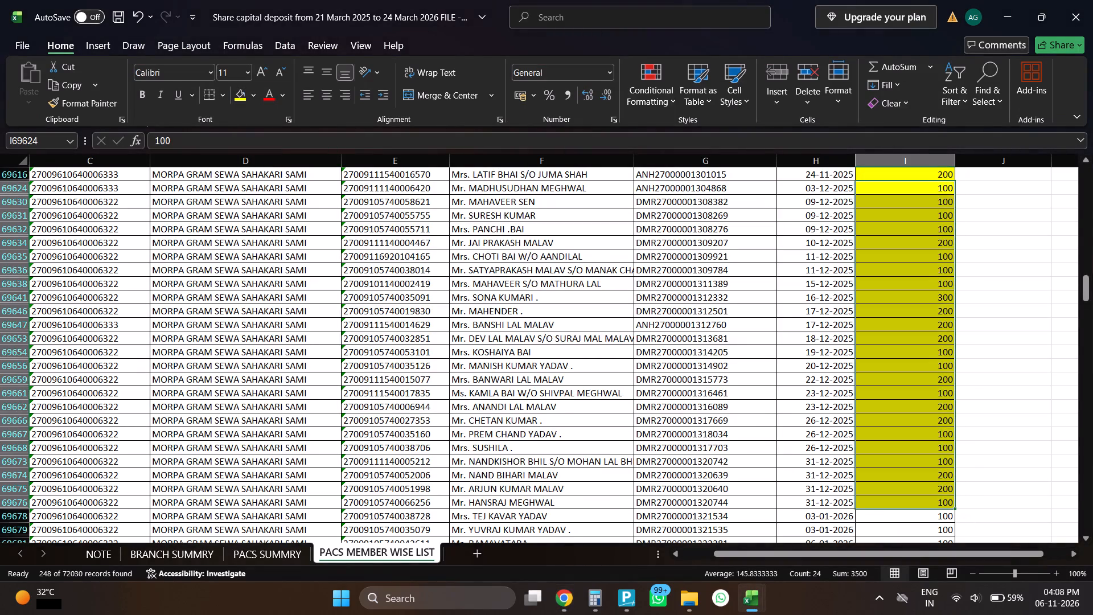
Check the TRAN_AMOUNT entries from 03-01-2026 to 31-01-2026 against the General Ledger's January 2026 debit total and highlight them yellow.
key(alt+Tab)
key(alt+Tab)
scroll(869, 370, down, 3)
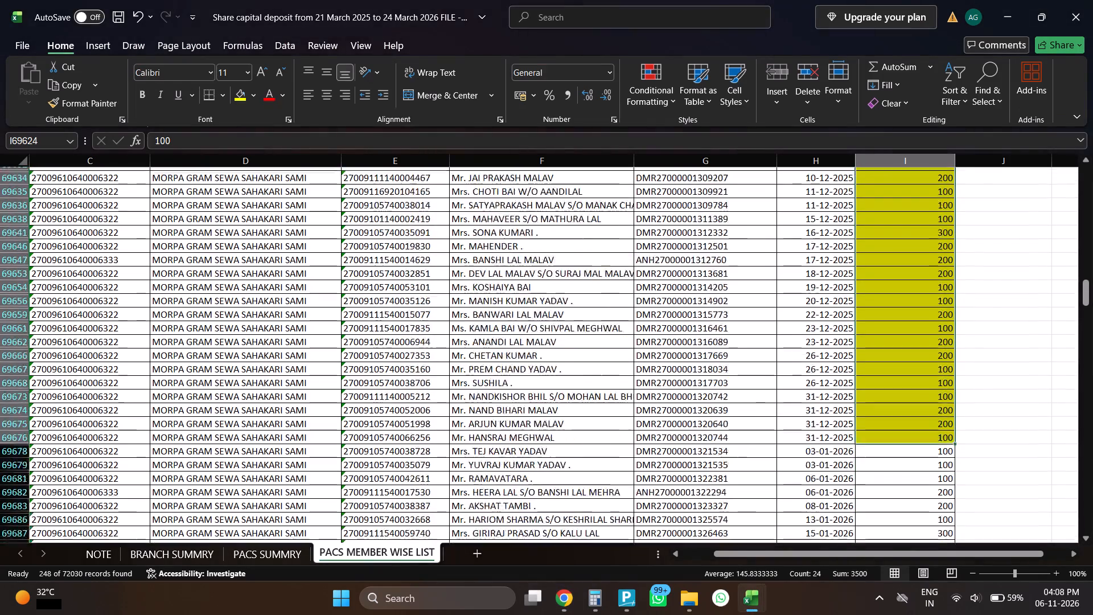
scroll(869, 370, down, 3)
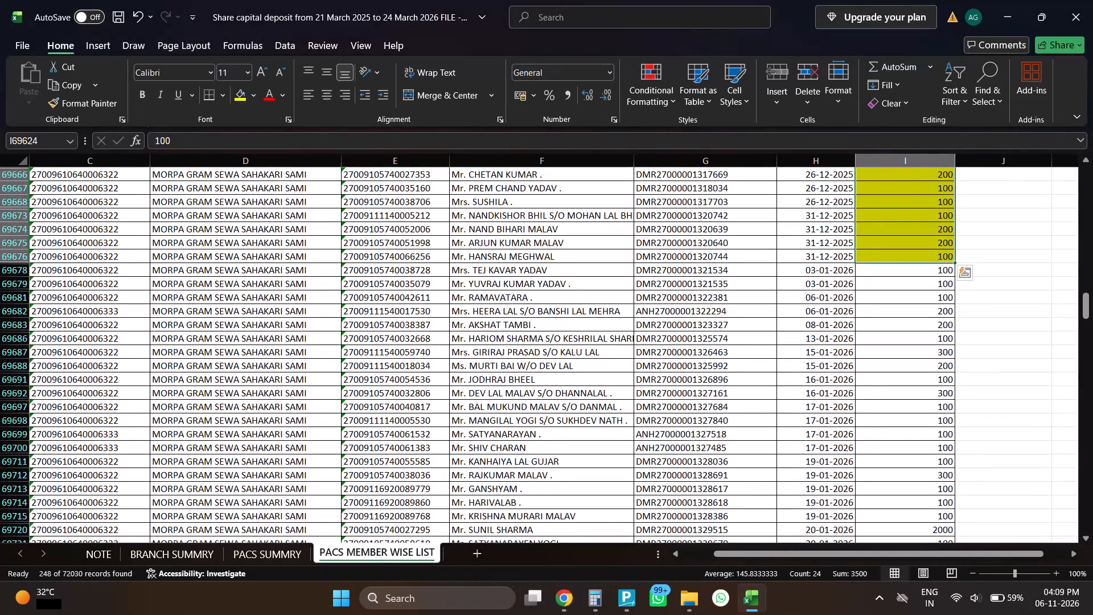
drag(888, 272, 911, 566)
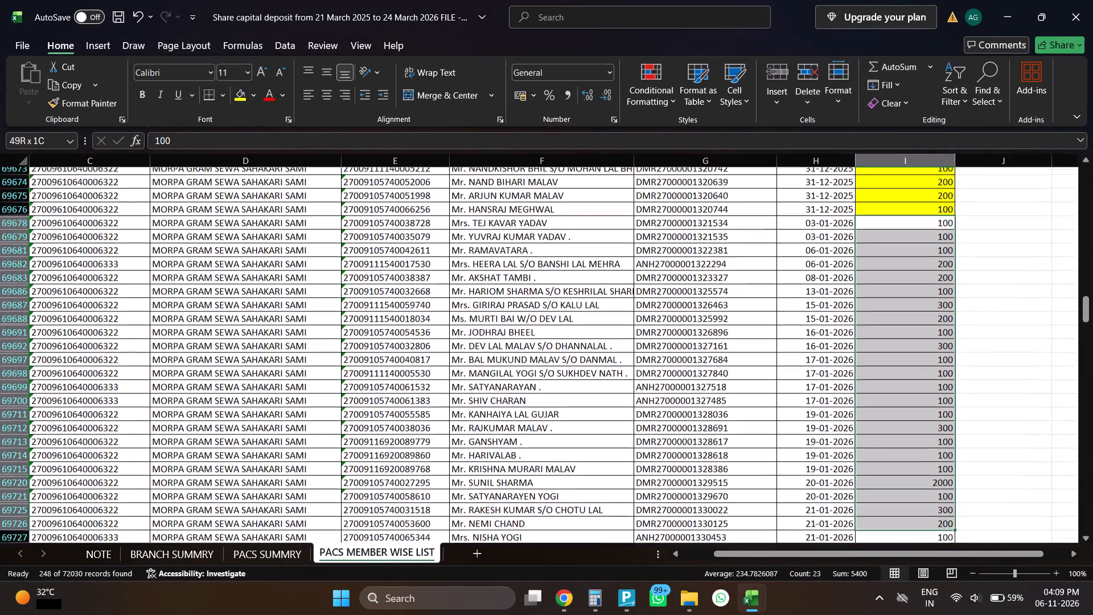
drag(911, 566, 899, 487)
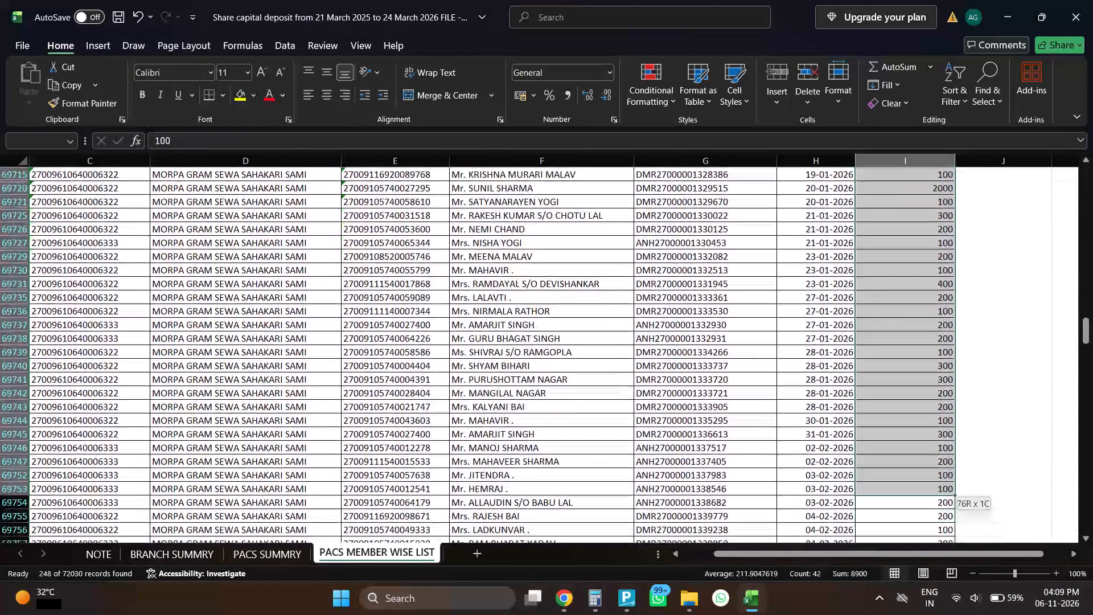
drag(899, 487, 889, 440)
key(alt+Tab)
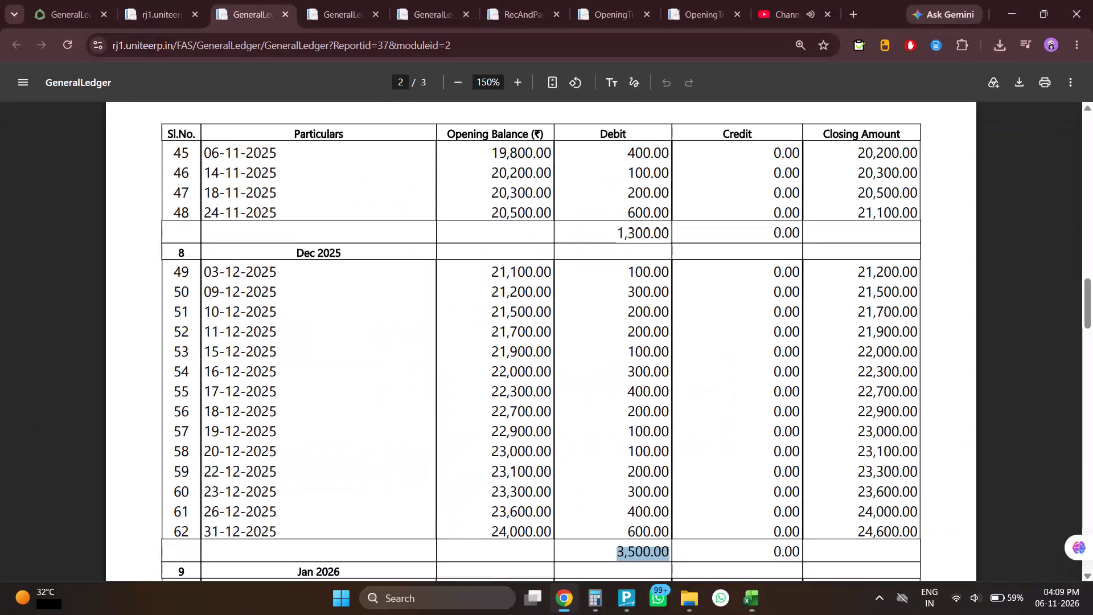
scroll(639, 438, down, 6)
drag(615, 458, 676, 459)
key(alt+Tab)
key(alt+Tab)
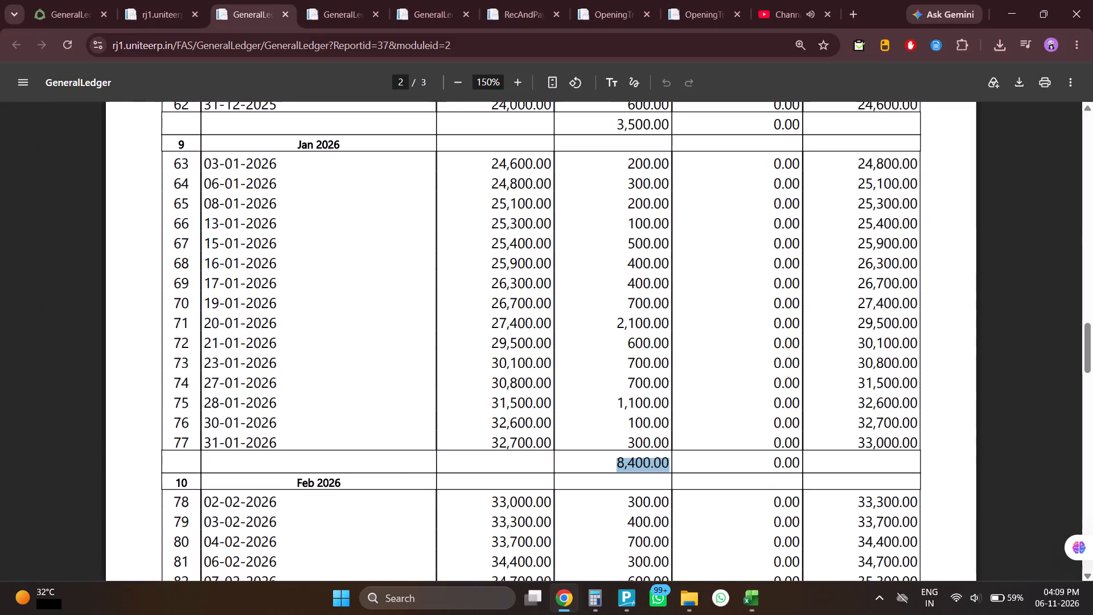
key(alt+Tab)
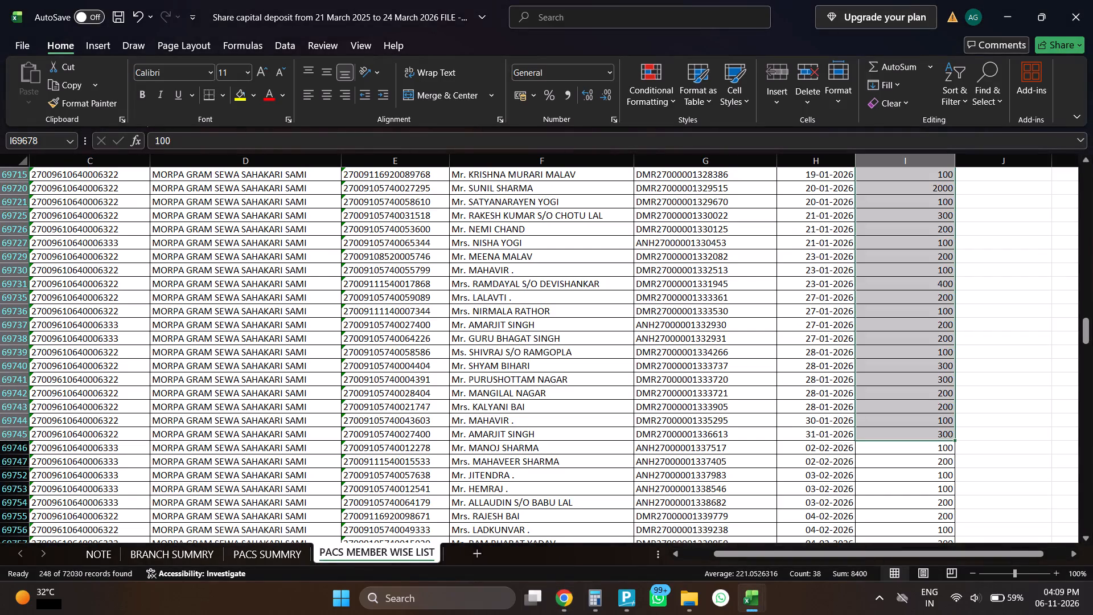
click(240, 101)
Check the TRAN_AMOUNT entries from 02-02-2026 to 26-02-2026 against the General Ledger's February 2026 debit total and highlight them yellow.
scroll(640, 441, down, 2)
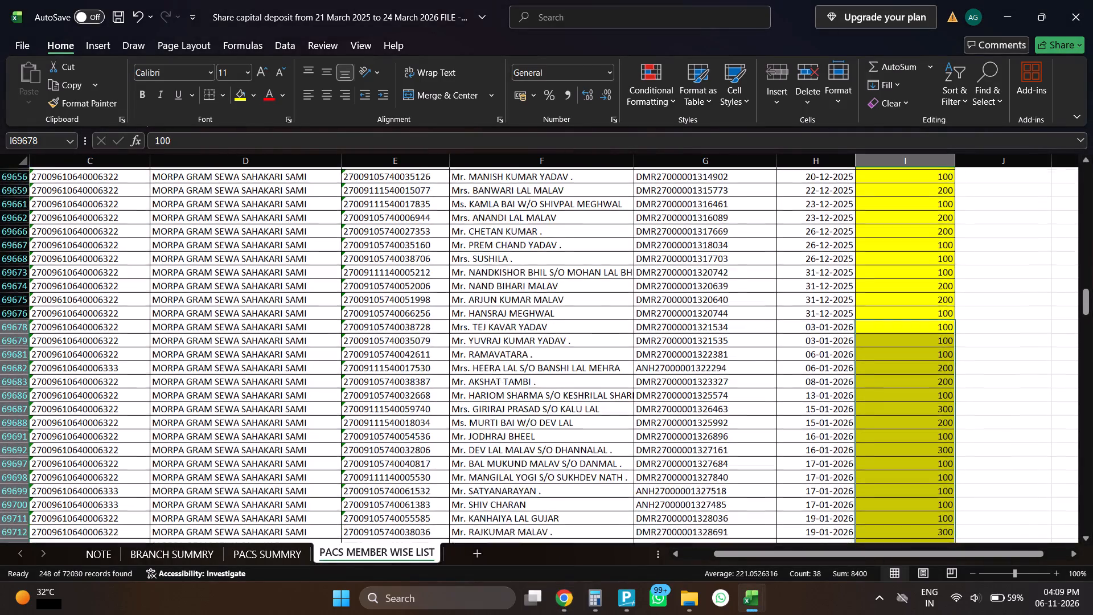
scroll(640, 441, down, 11)
key(alt+Tab)
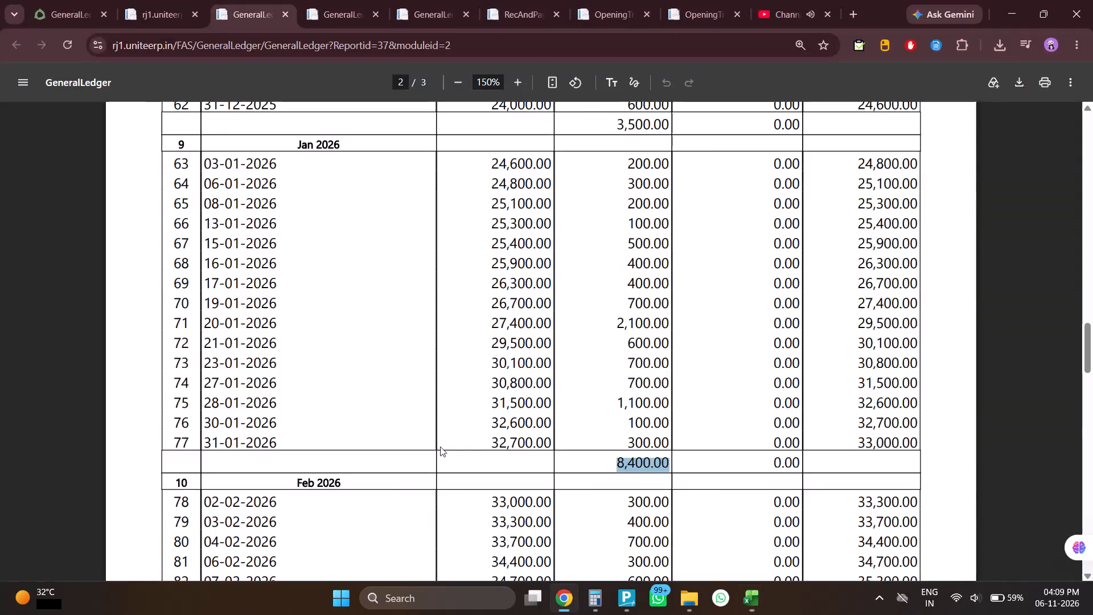
key(alt+Tab)
scroll(722, 397, down, 2)
key(alt+Tab)
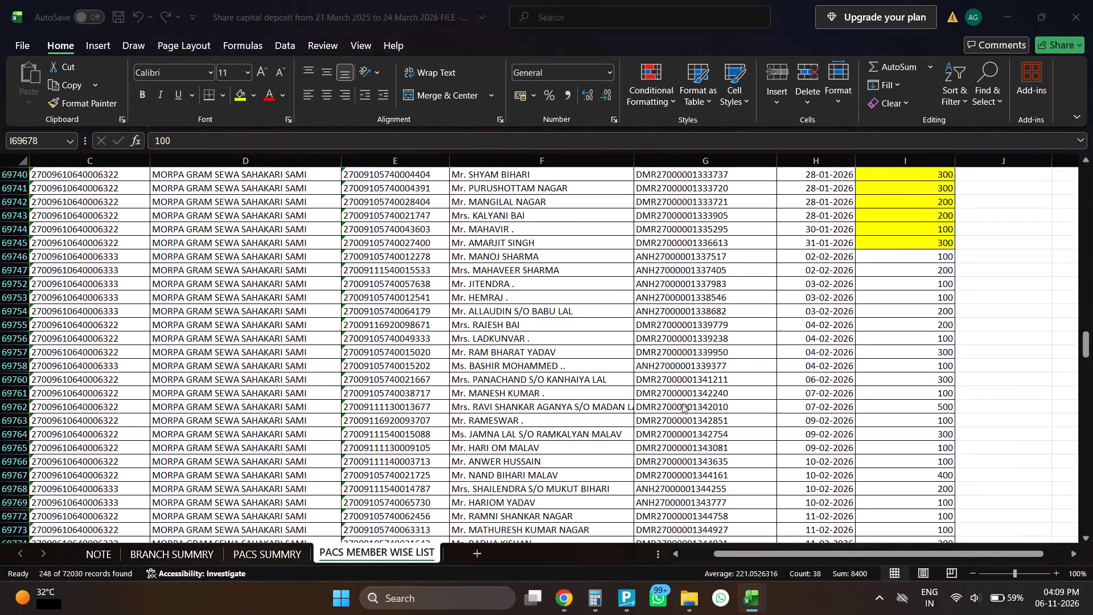
key(alt+Tab)
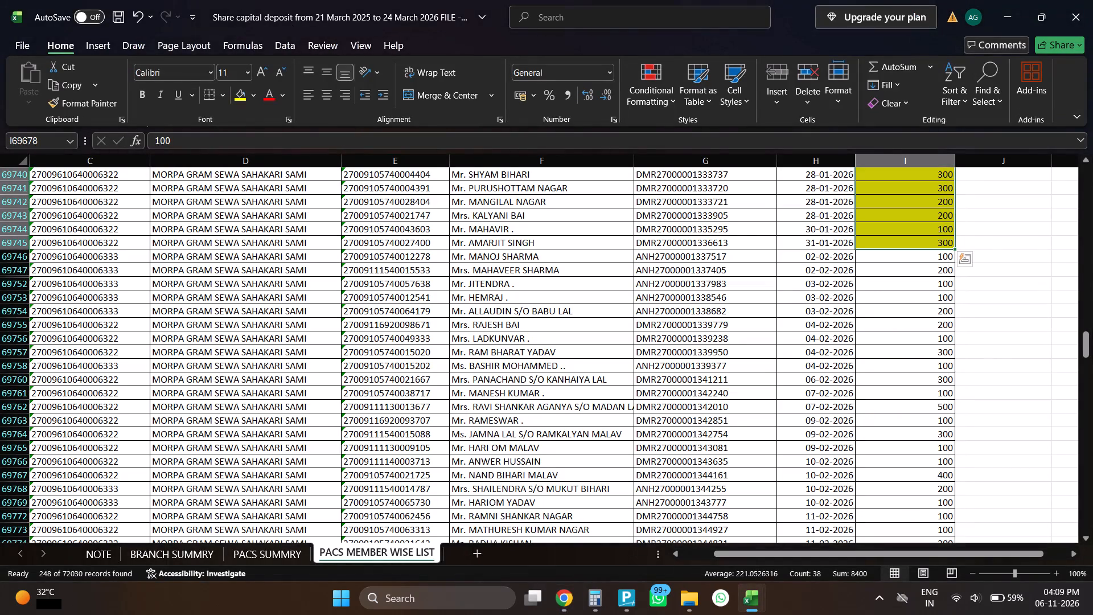
drag(872, 259, 885, 438)
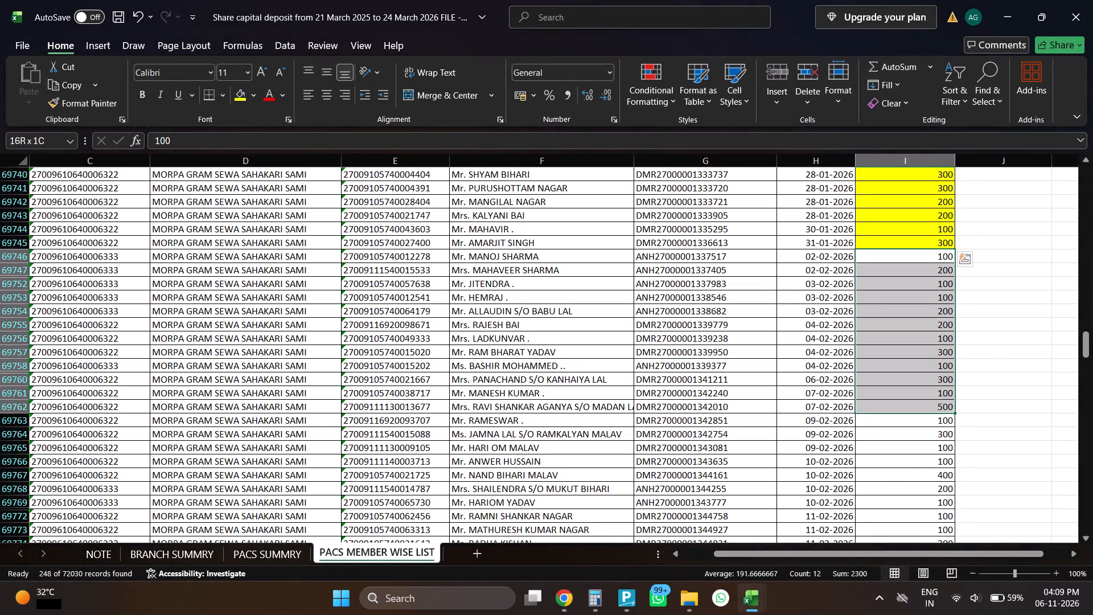
drag(885, 438, 903, 556)
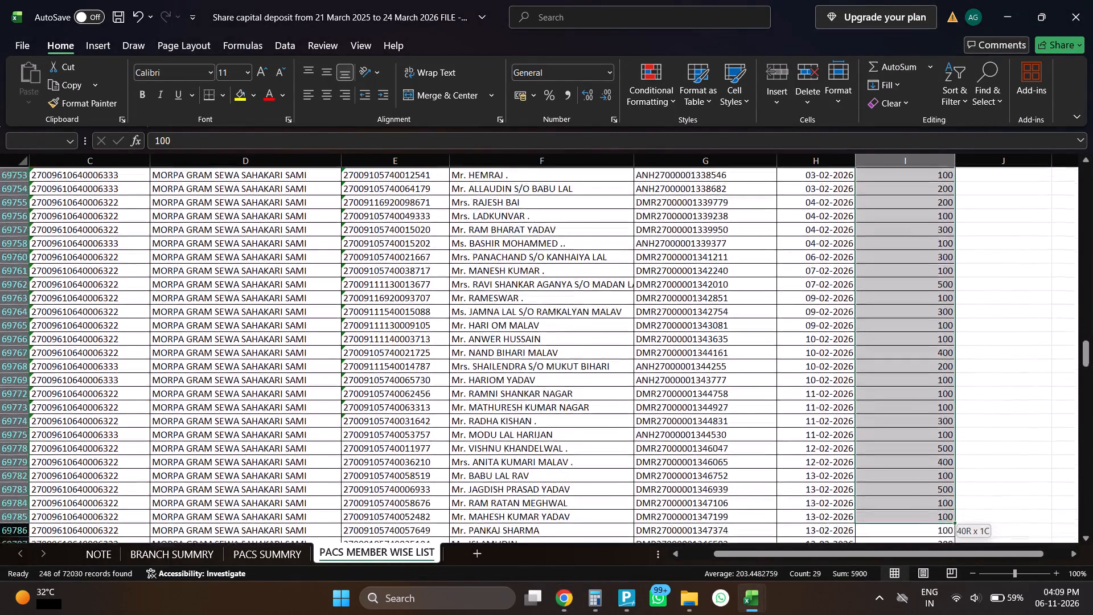
drag(903, 556, 906, 563)
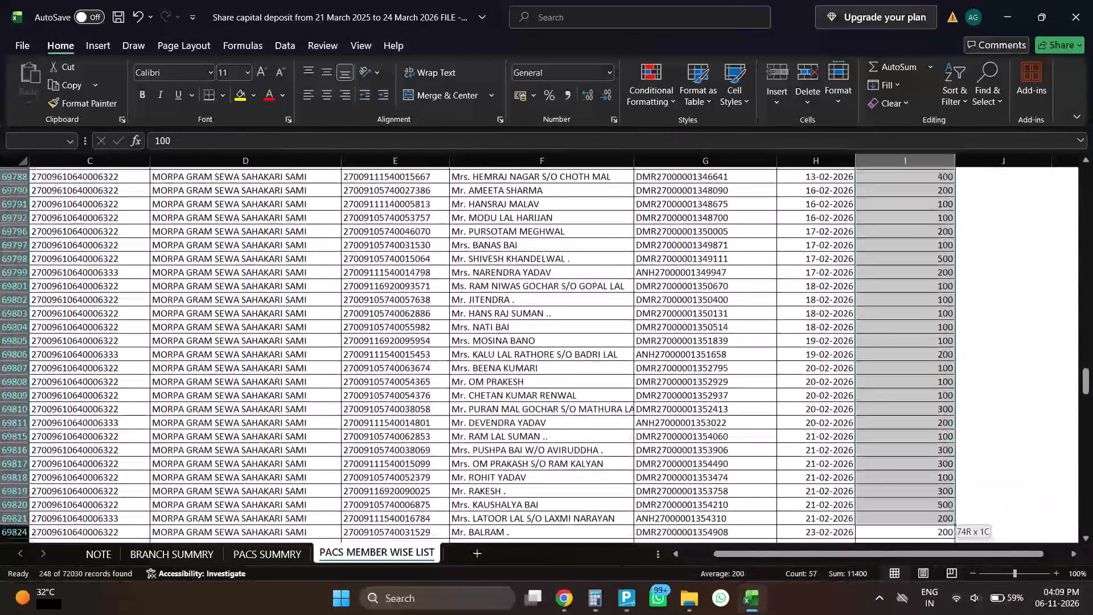
drag(906, 563, 897, 436)
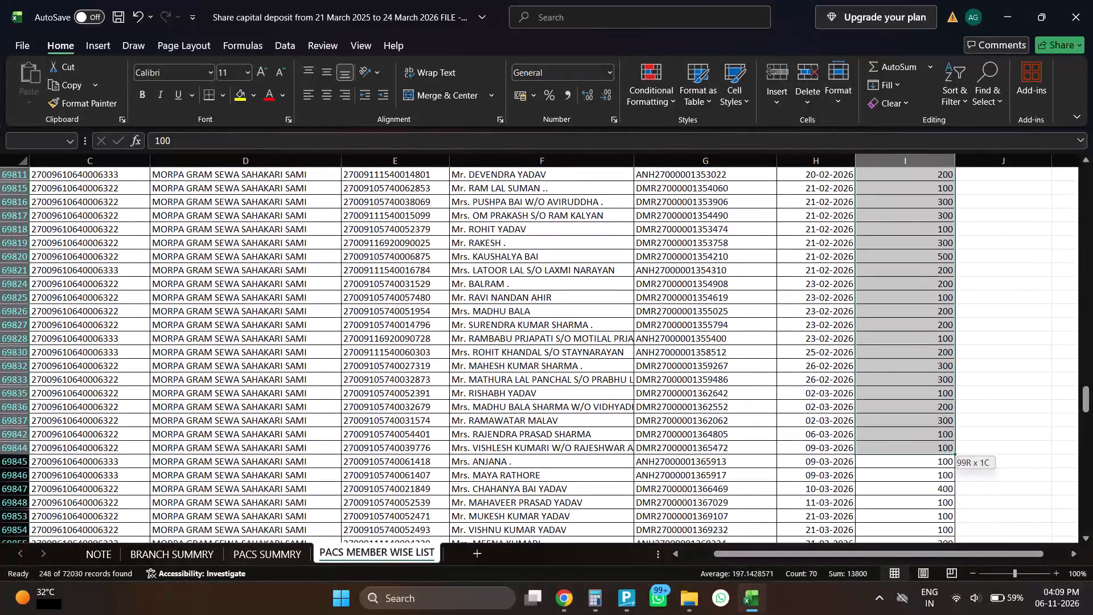
drag(897, 436, 897, 380)
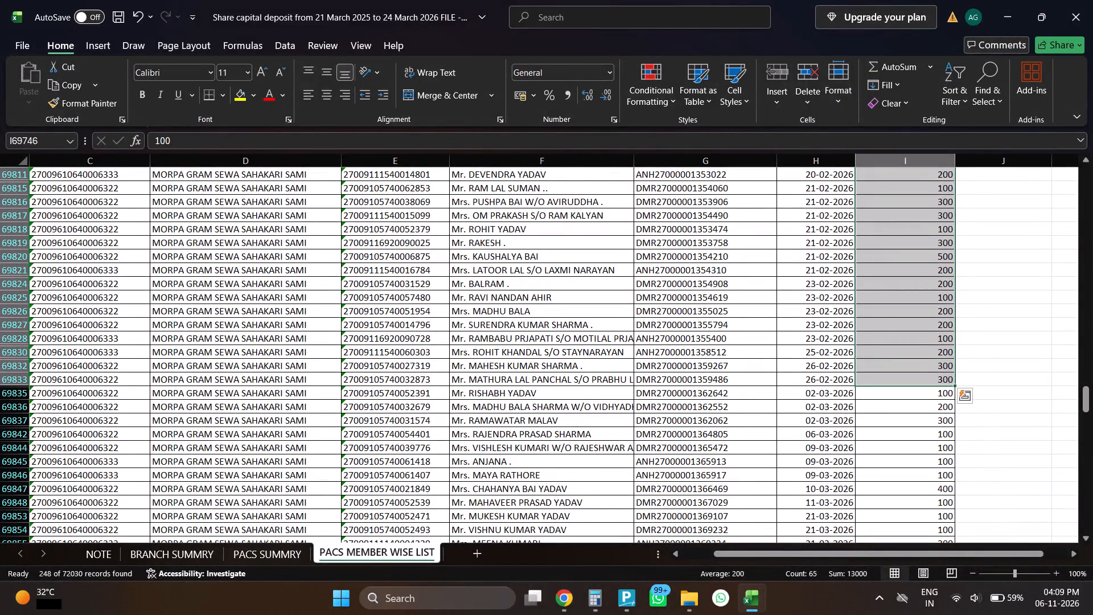
scroll(752, 396, up, 1)
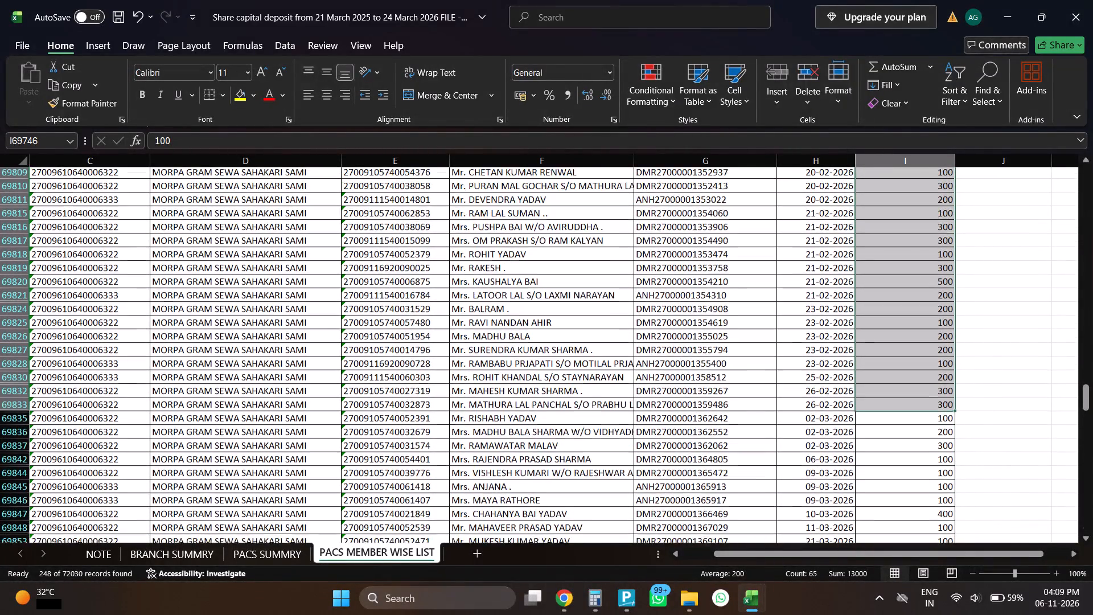
scroll(796, 416, up, 4)
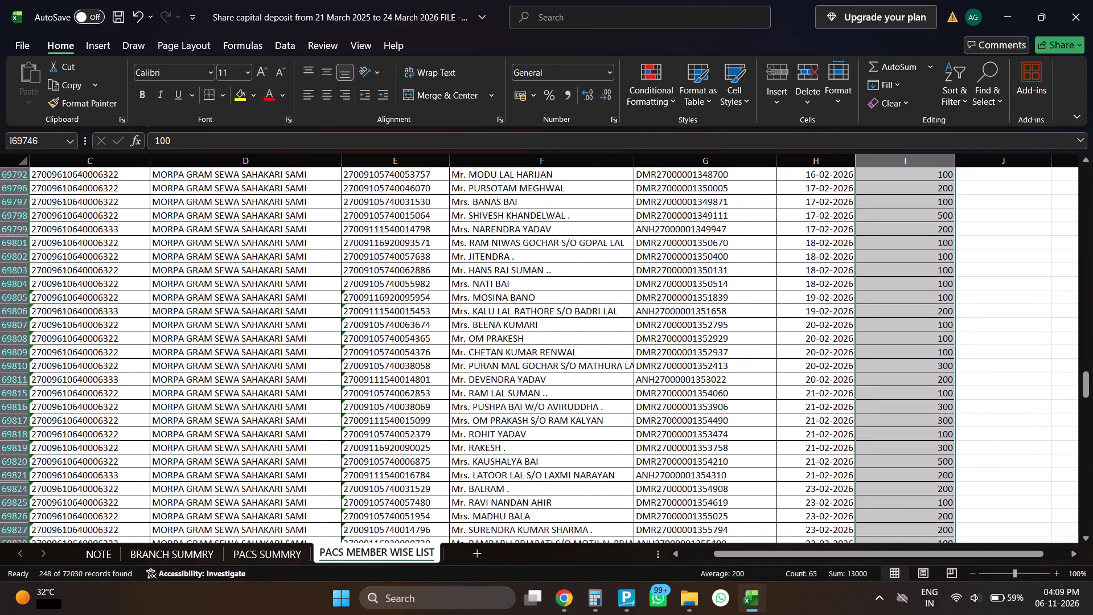
scroll(796, 416, up, 14)
scroll(796, 416, down, 5)
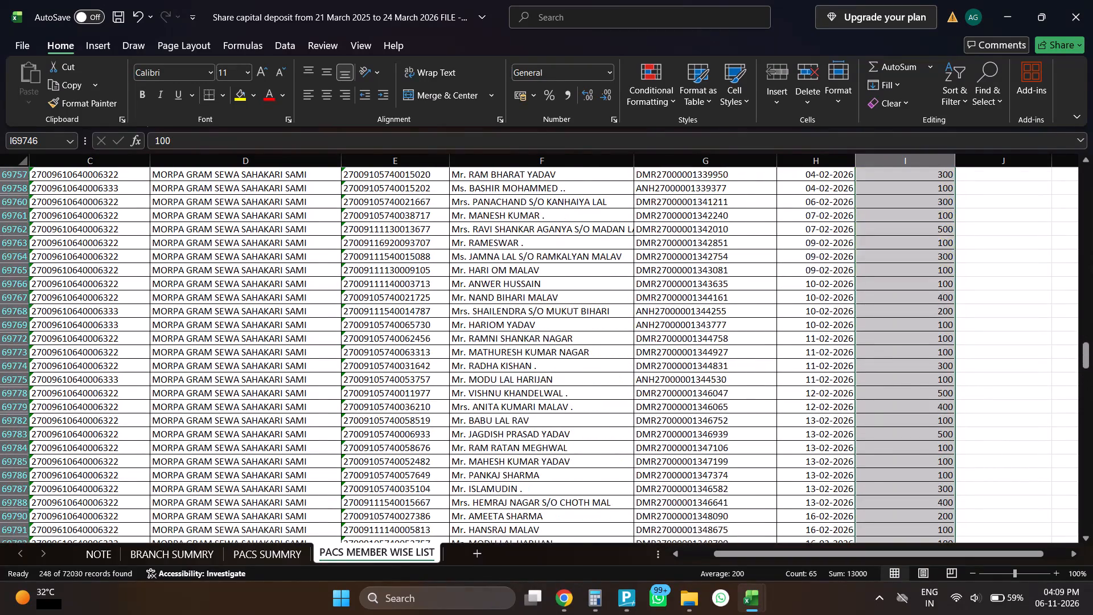
scroll(796, 416, down, 5)
scroll(796, 416, up, 9)
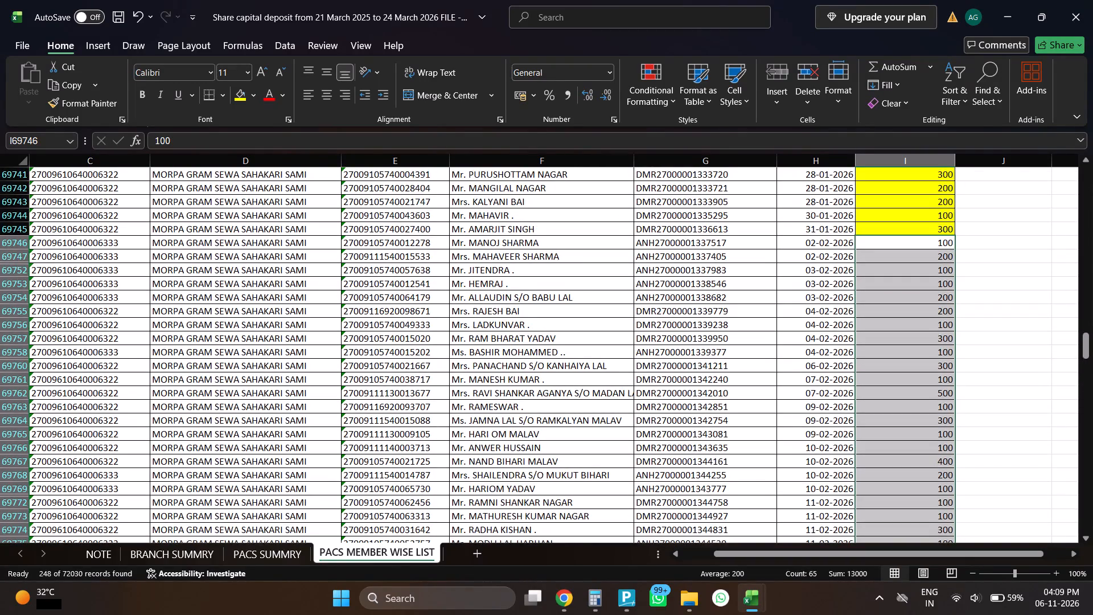
scroll(844, 379, down, 17)
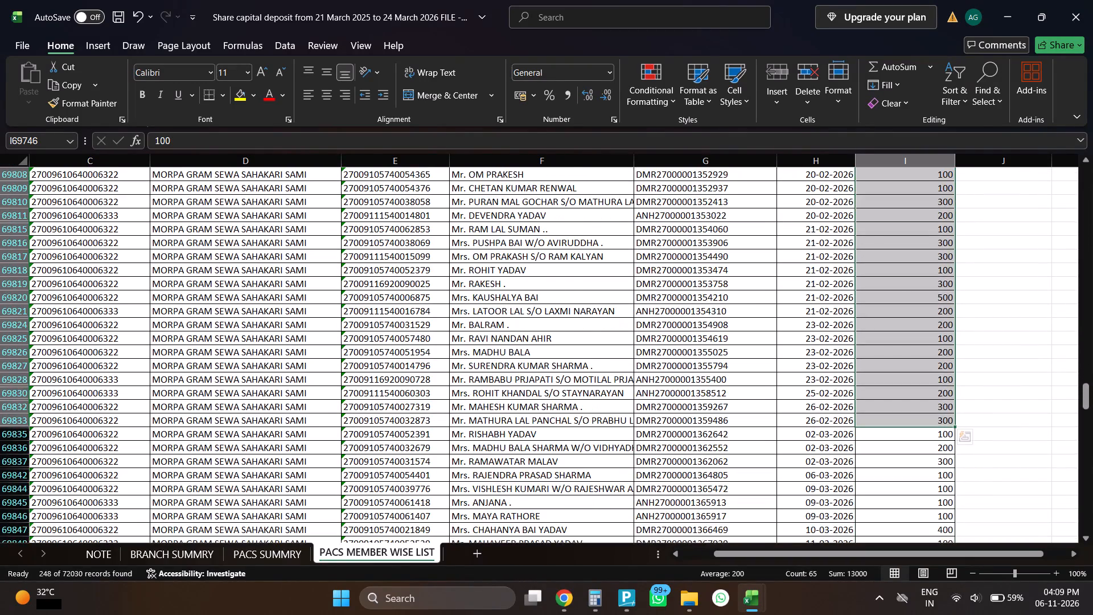
scroll(844, 380, down, 1)
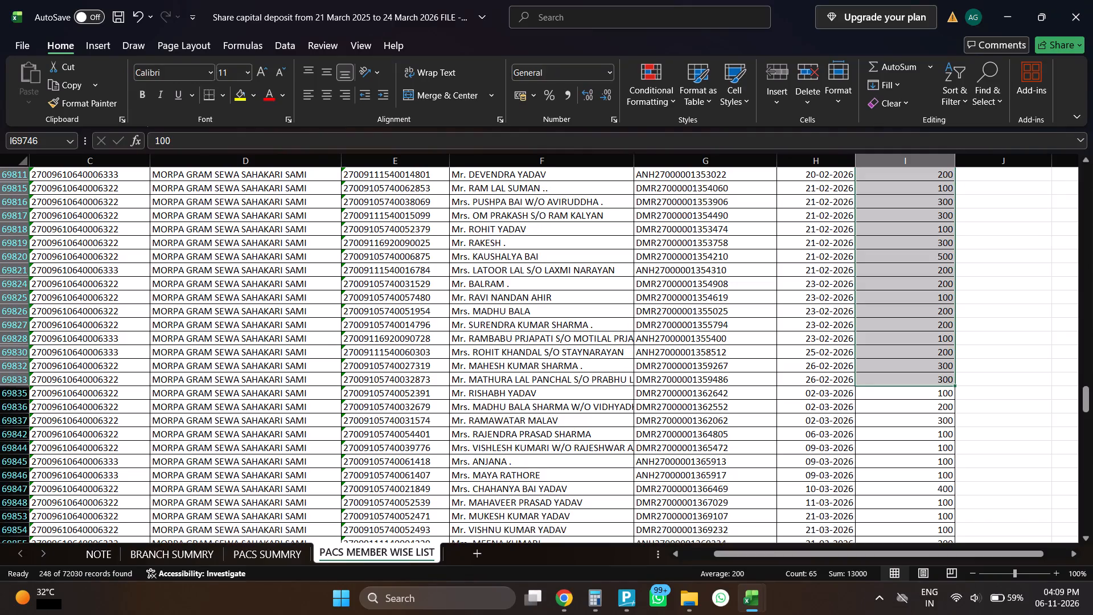
key(alt+Tab)
key(alt+Tab)
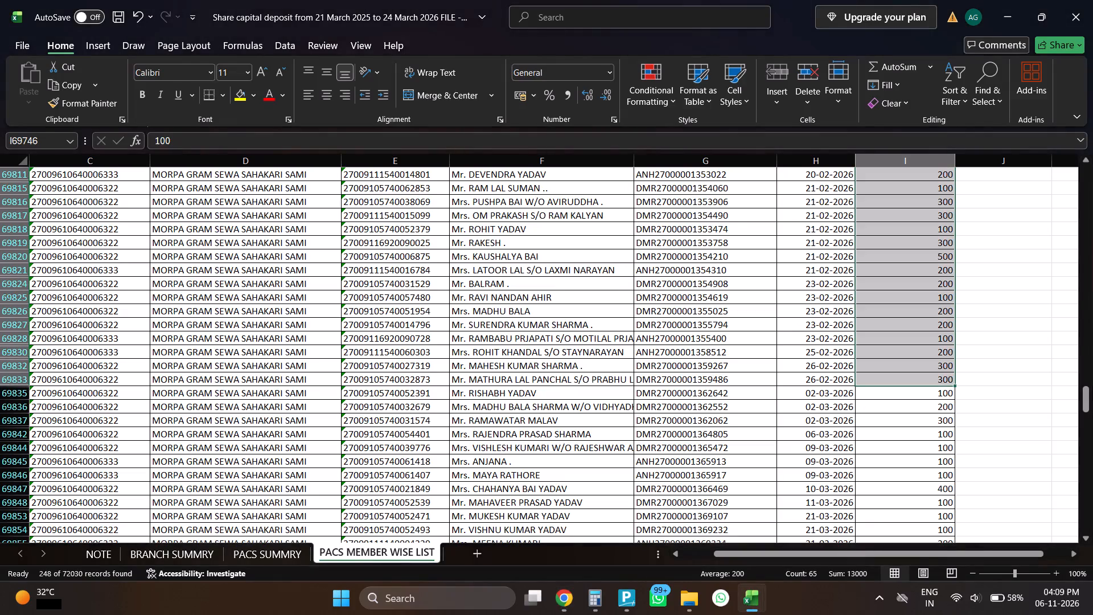
key(alt+Tab)
scroll(586, 427, down, 4)
key(alt+Tab)
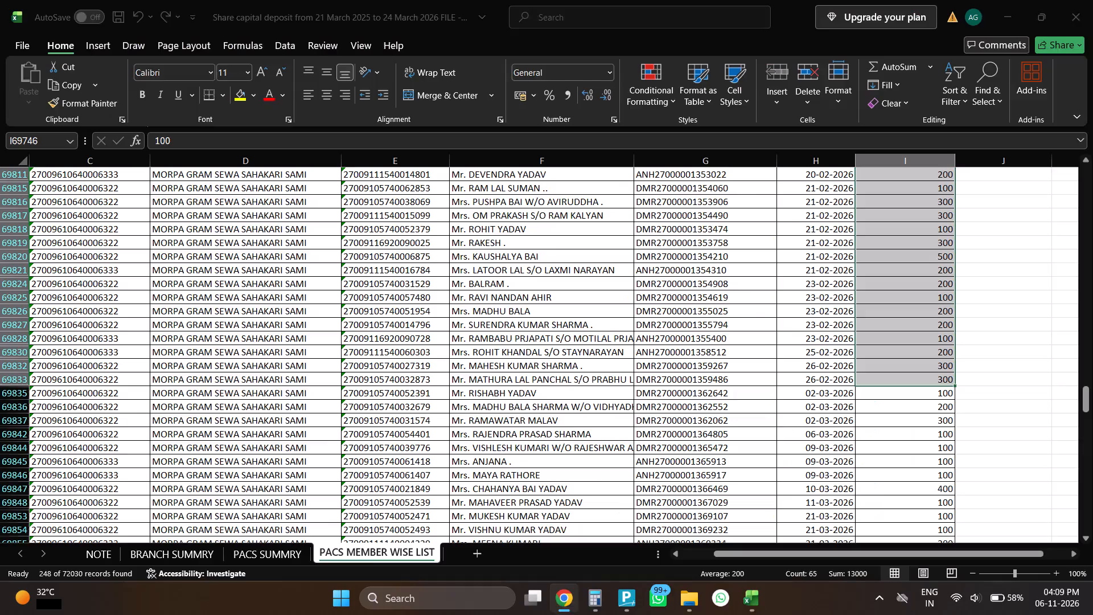
key(alt+Tab)
scroll(559, 431, down, 8)
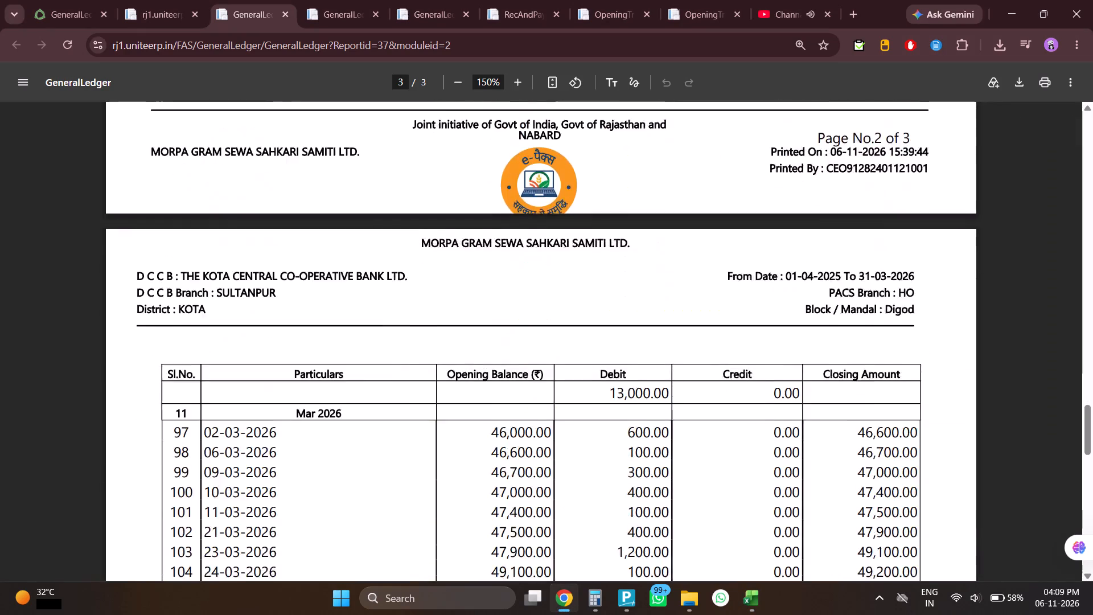
scroll(559, 431, down, 1)
scroll(559, 431, up, 2)
key(alt+Tab)
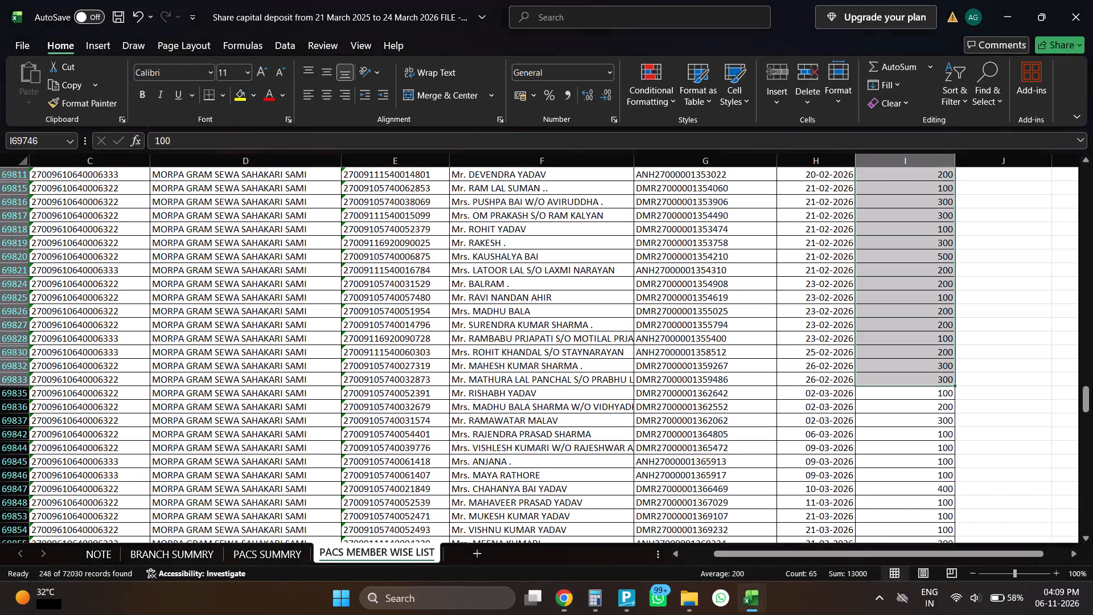
key(alt+Tab)
key(alt+Tab)
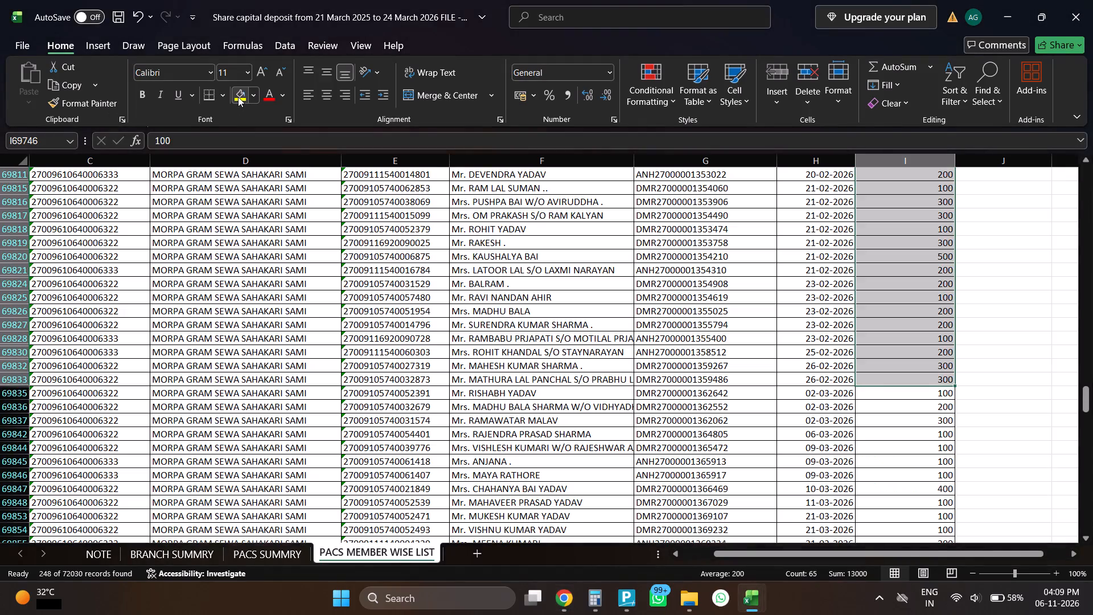
click(238, 97)
Compare the sum of the TRAN_AMOUNT entries from 02-03-2026 to 24-03-2026 with the General Ledger's March 2026 debits.
scroll(557, 395, down, 12)
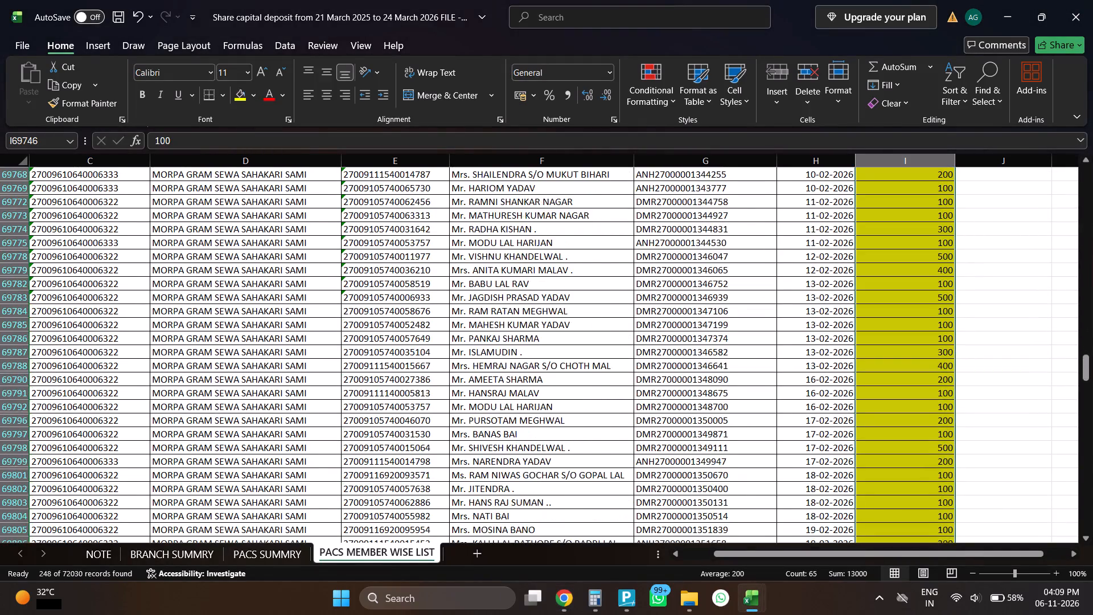
scroll(557, 395, down, 12)
drag(868, 254, 872, 260)
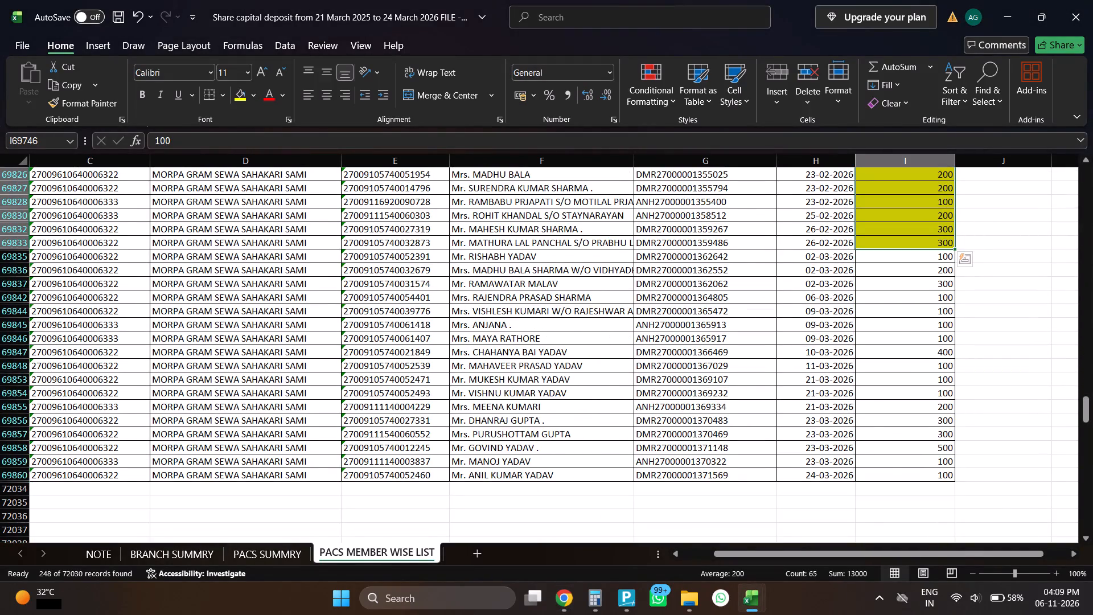
drag(872, 260, 884, 471)
key(alt+Tab)
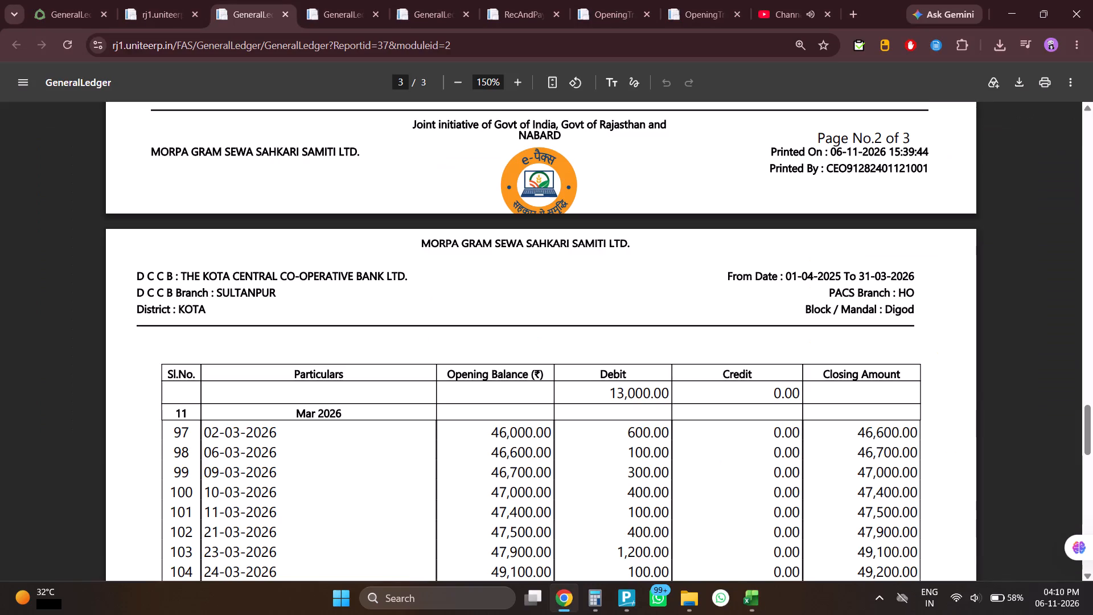
scroll(681, 394, down, 5)
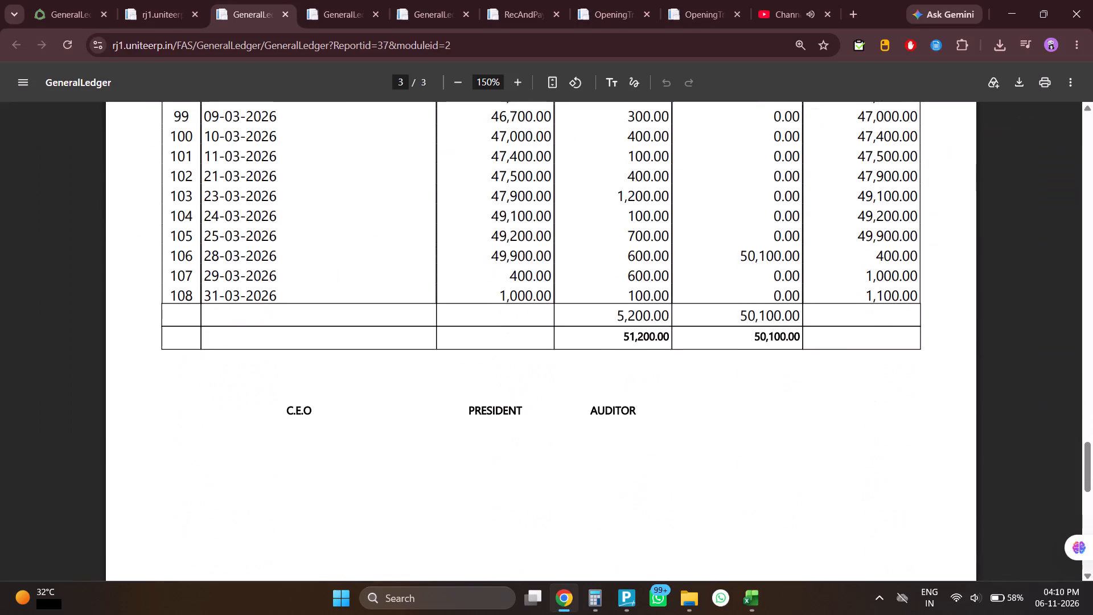
Switch to TallyPrime and review the Trial Balance ledgers from Hissa Individual down to Mantra Machine.
key(alt+Tab)
key(alt+Tab)
key(alt+Tab)
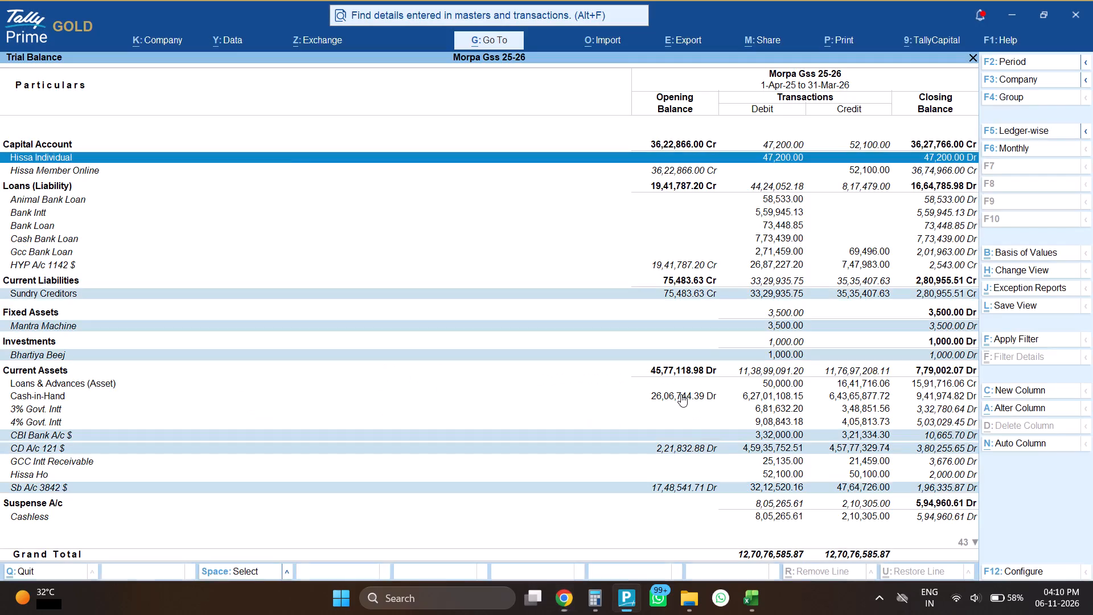
key(Down)
key(Down)
key(Down)
key(Down)
key(Down)
key(Down)
key(Down)
key(Down)
key(Down)
key(Down)
key(Down)
key(Down)
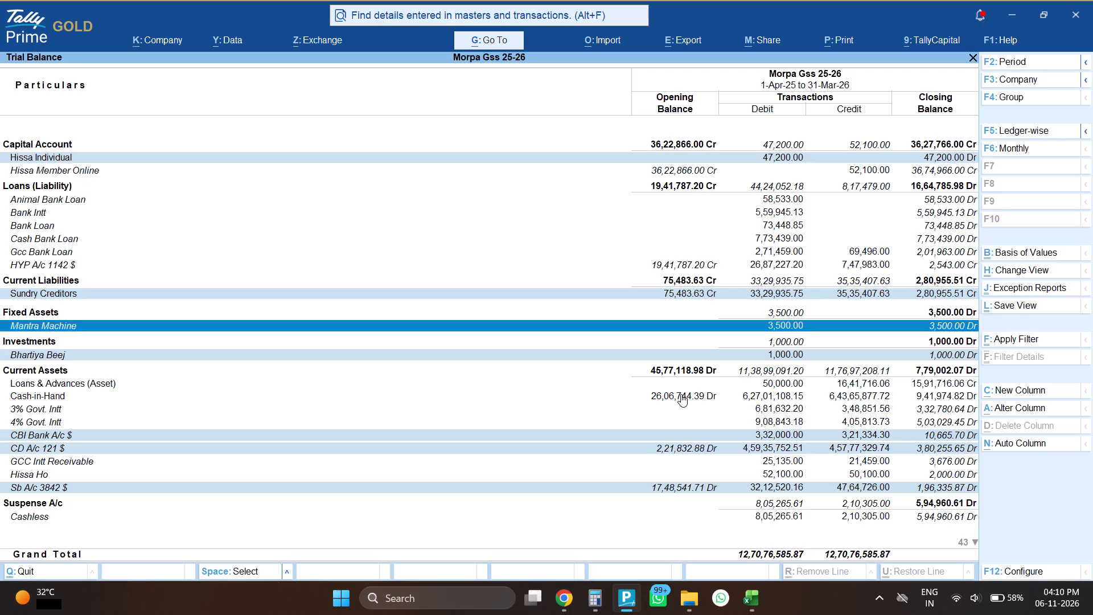
Switch to Chrome and bring up the YouTube video that is playing.
key(alt+Tab)
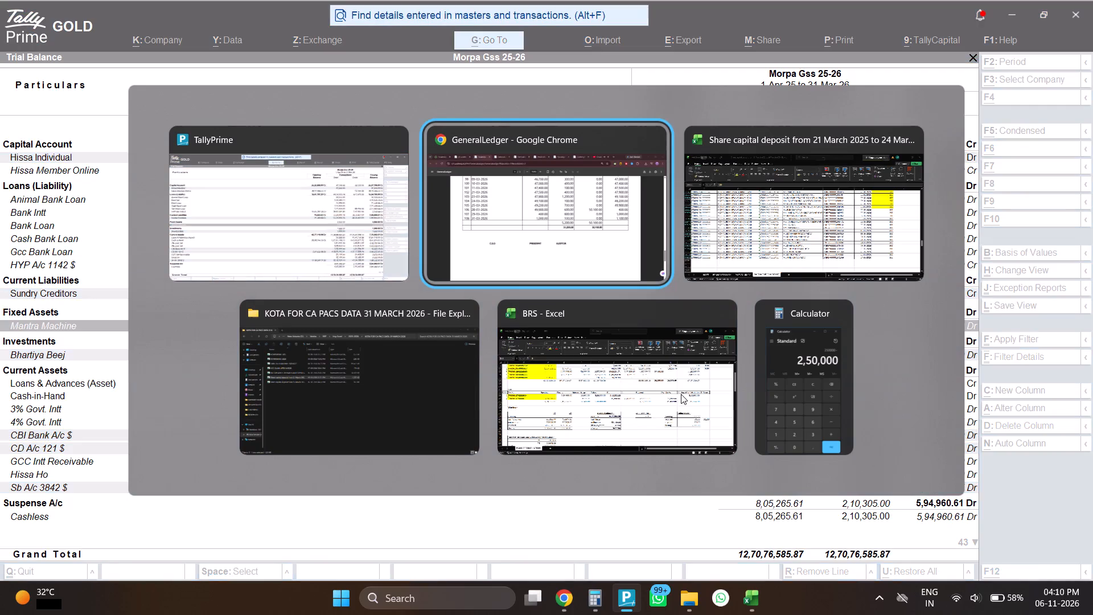
click(794, 1)
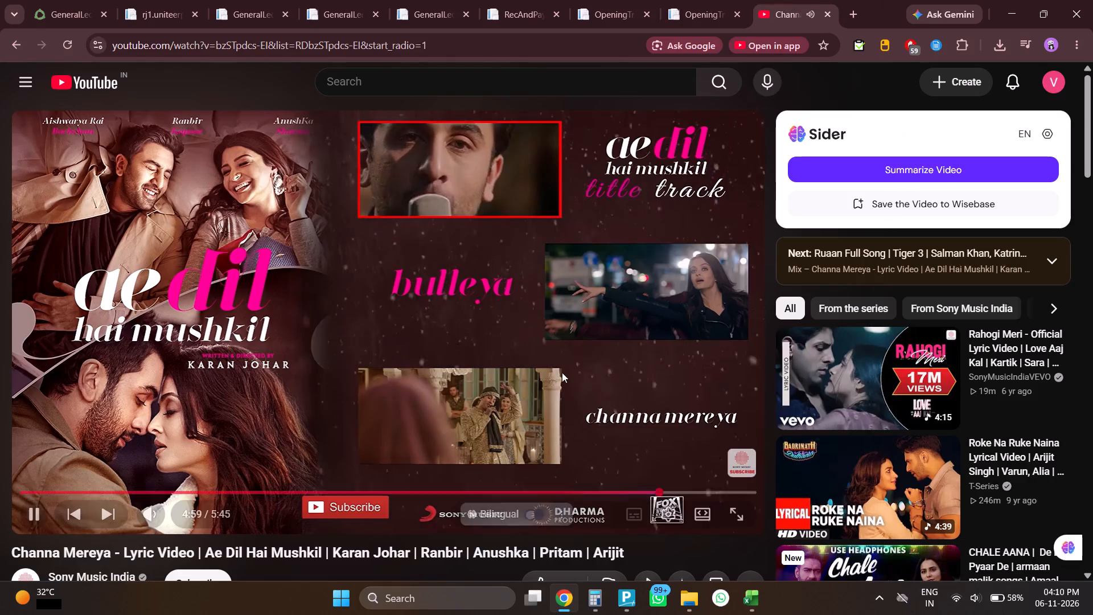
Start the Ae Dil Hai Mushkil (Title Track) full video from the YouTube suggestions and reload its page.
scroll(457, 299, down, 1)
click(476, 122)
click(476, 122)
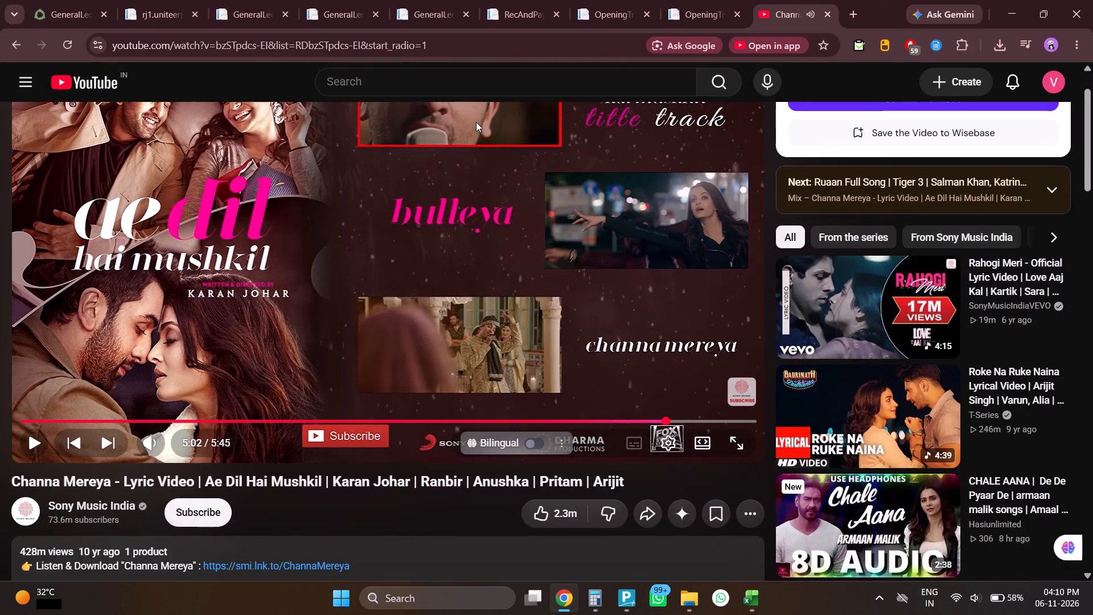
scroll(482, 285, down, 5)
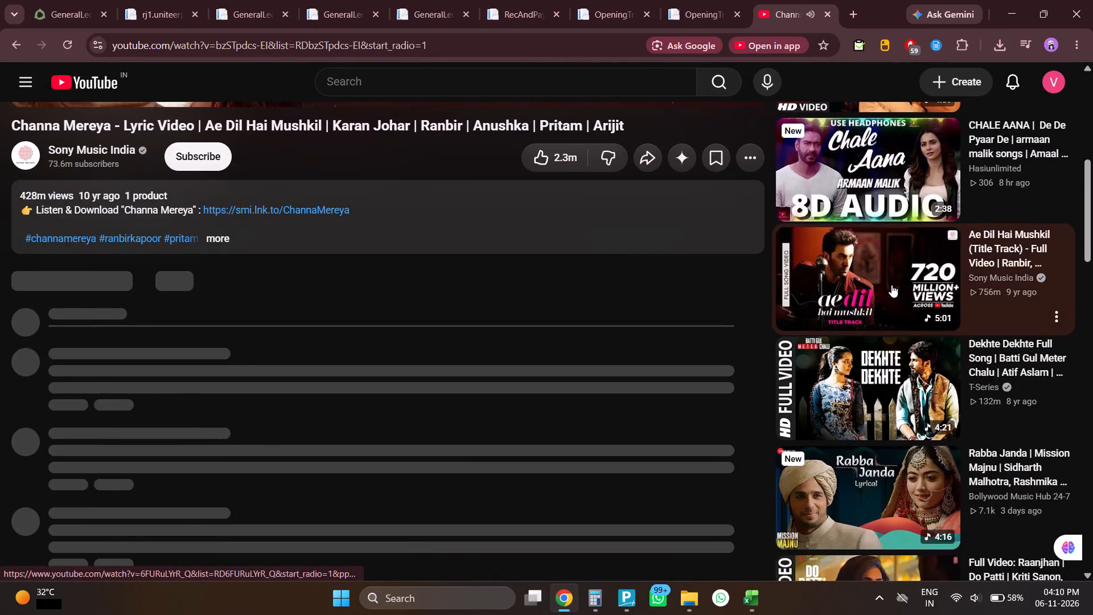
click(891, 285)
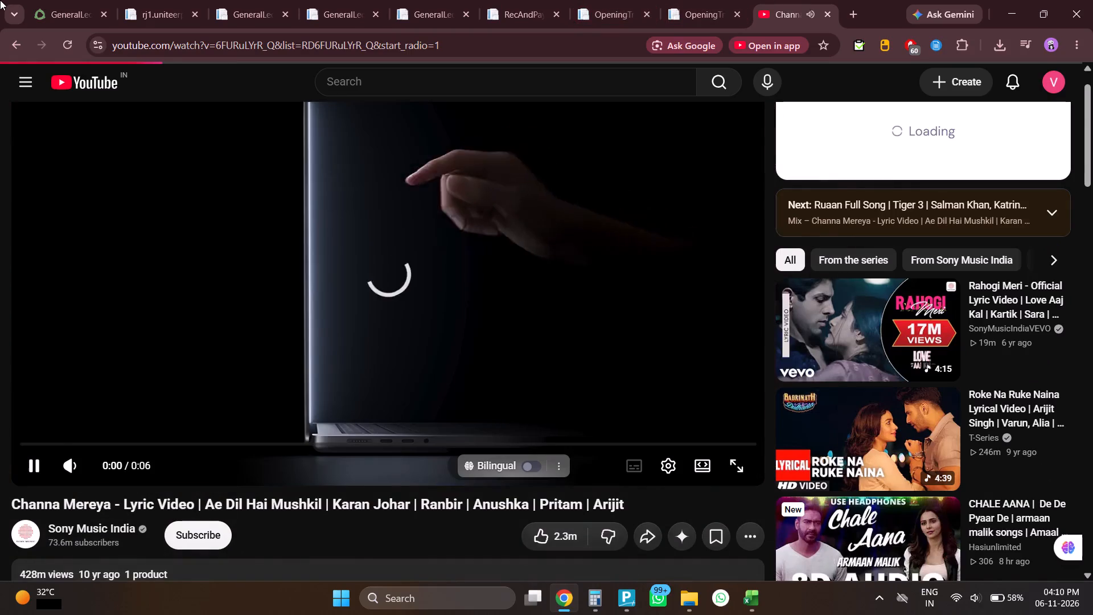
key(F5)
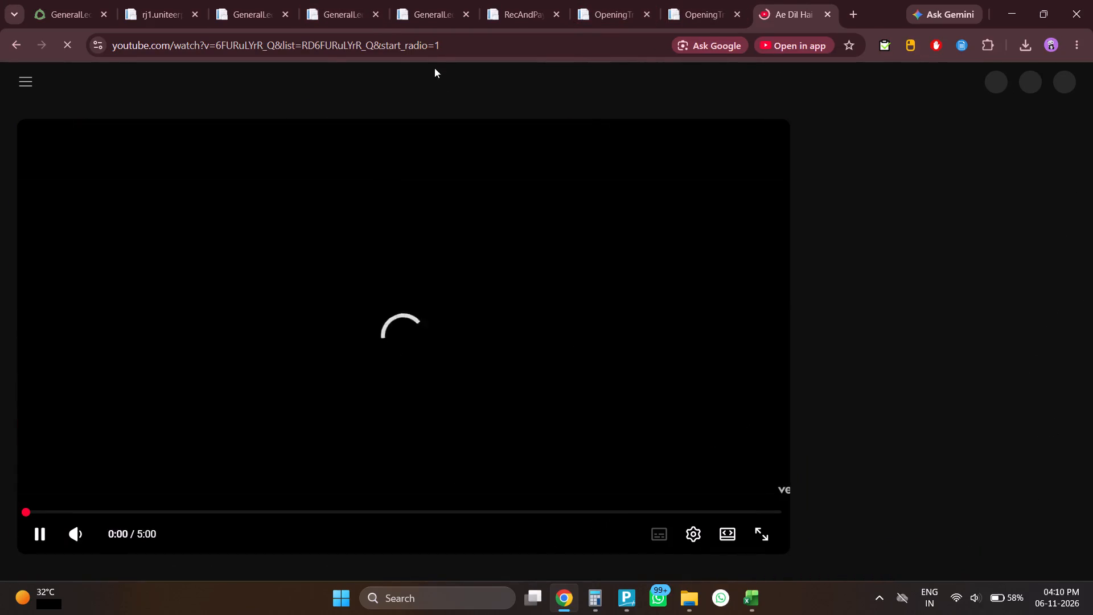
Bring up the General Ledger PDF report and view its March 2026 entries.
click(55, 0)
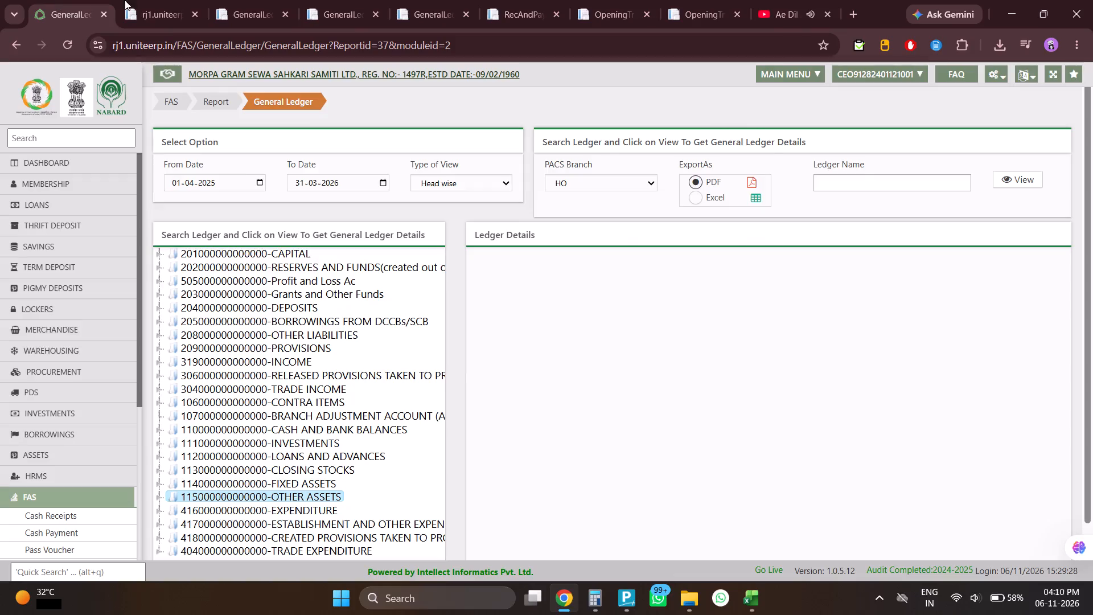
click(165, 4)
click(266, 0)
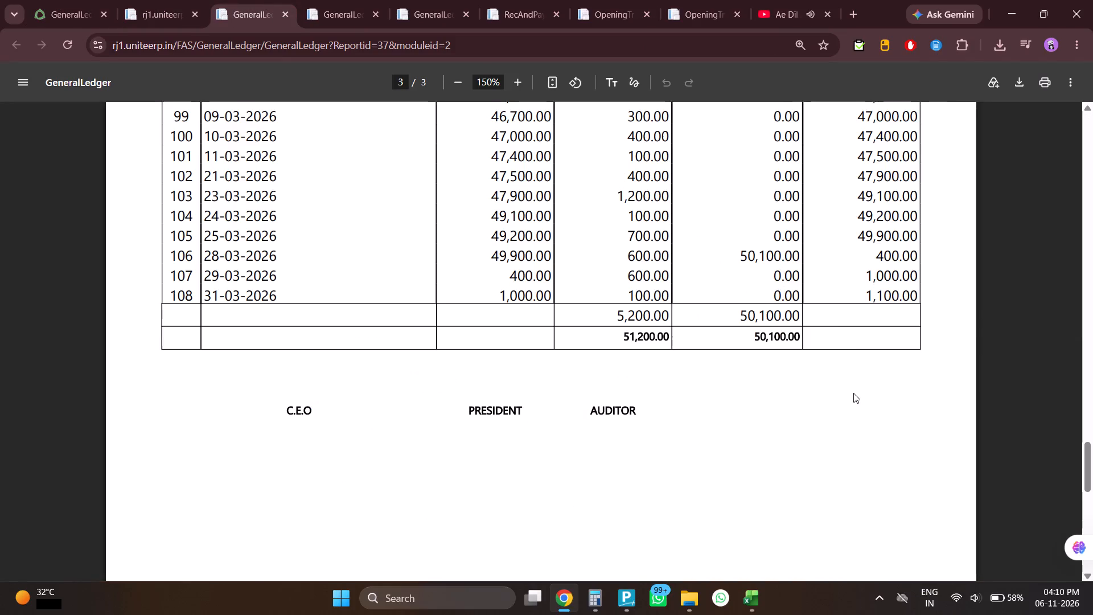
scroll(853, 393, up, 3)
Switch to File Explorer and open the share capital deposit workbook for 25 March 2026 to 31 March 2026.
key(alt+Tab)
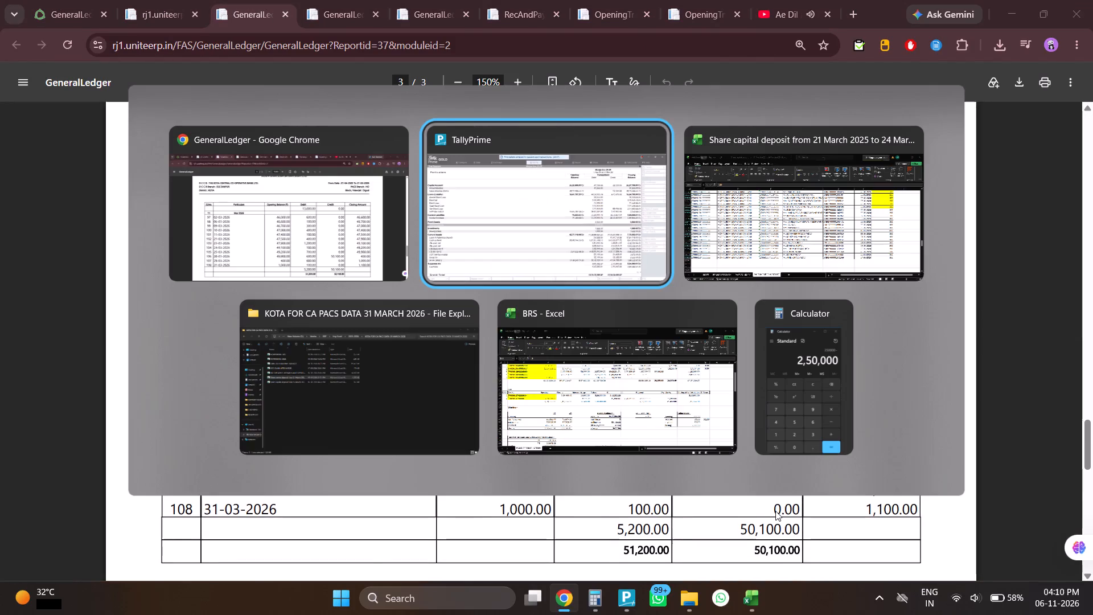
key(alt+Tab)
key(alt+Tab)
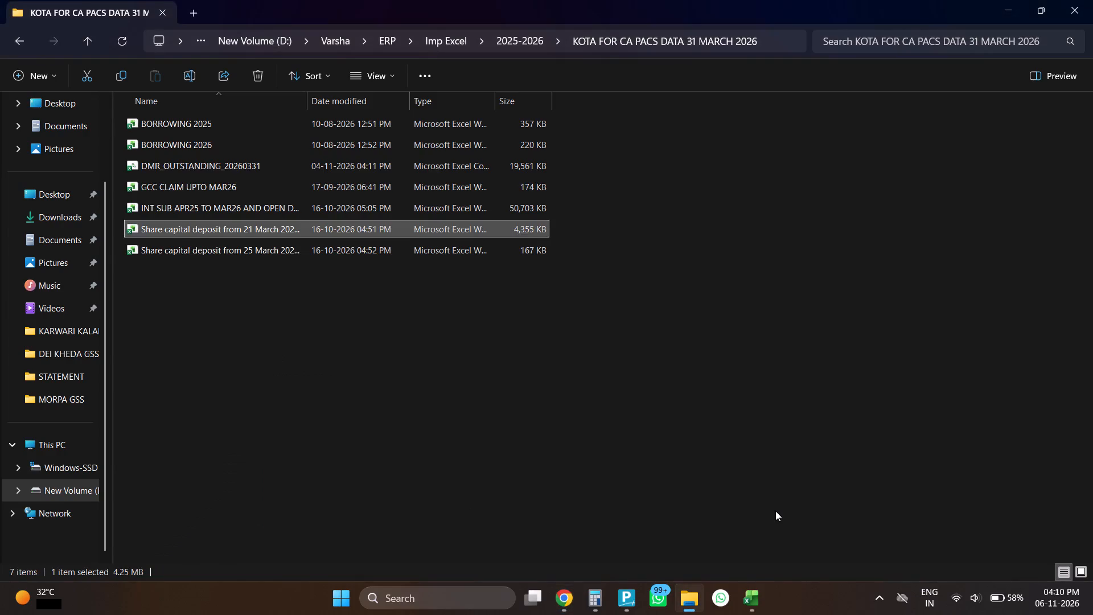
key(Down)
key(Return)
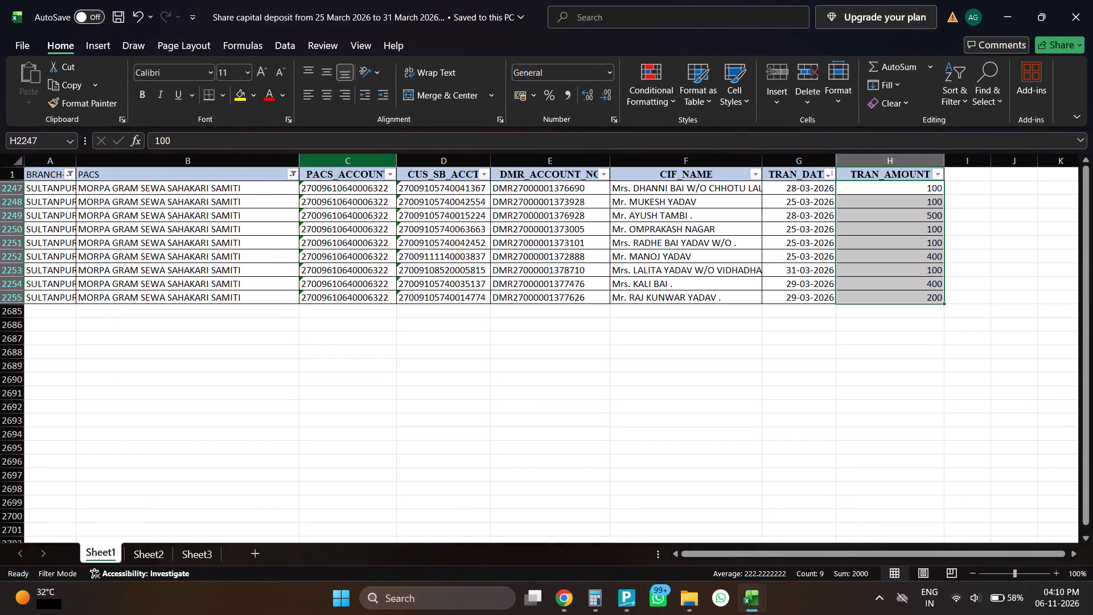
Remove the existing filters on Sheet1 and reapply fresh filters to the header row.
click(320, 181)
text(at)
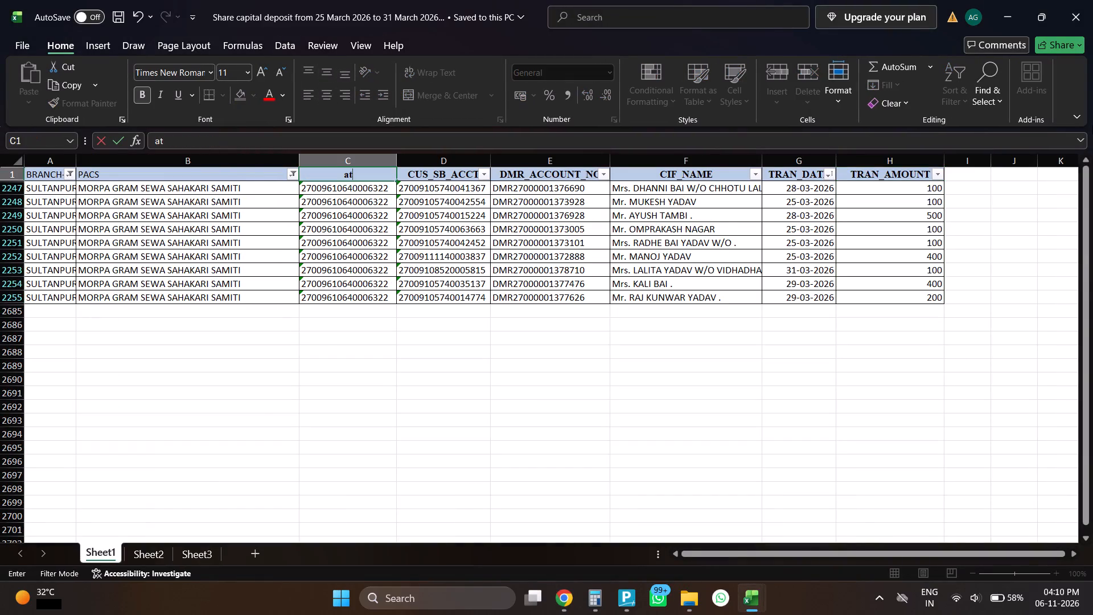
key(Escape)
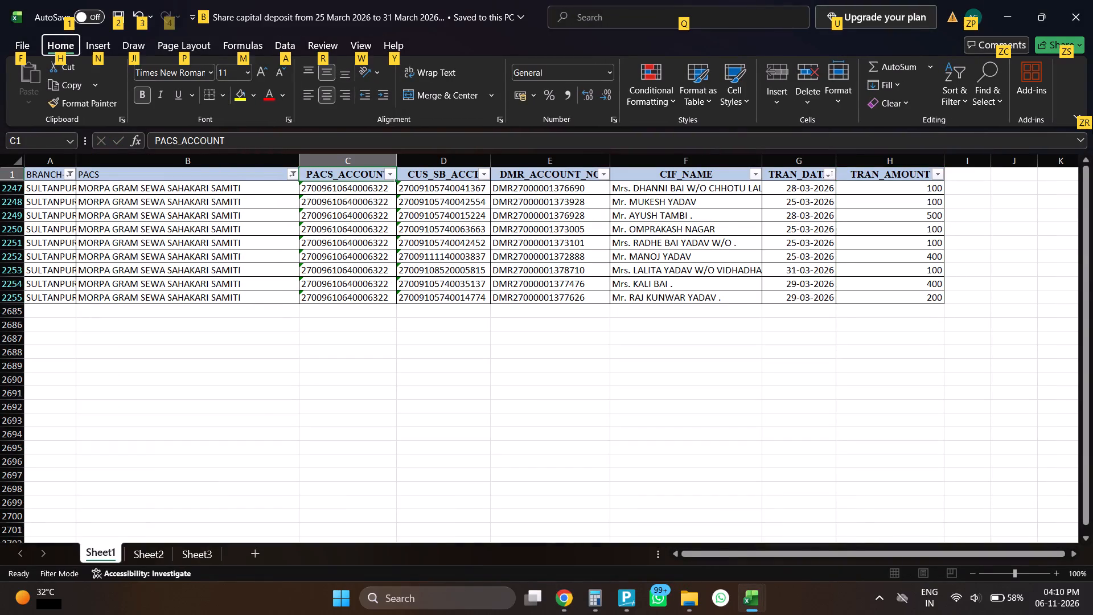
text(at)
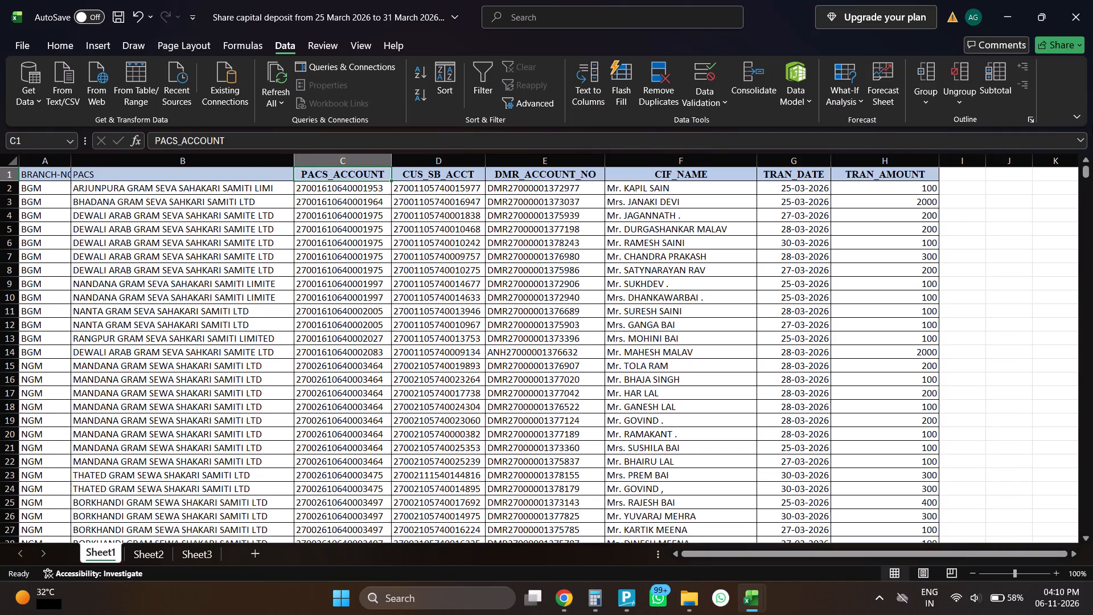
key(shift+space)
text(at)
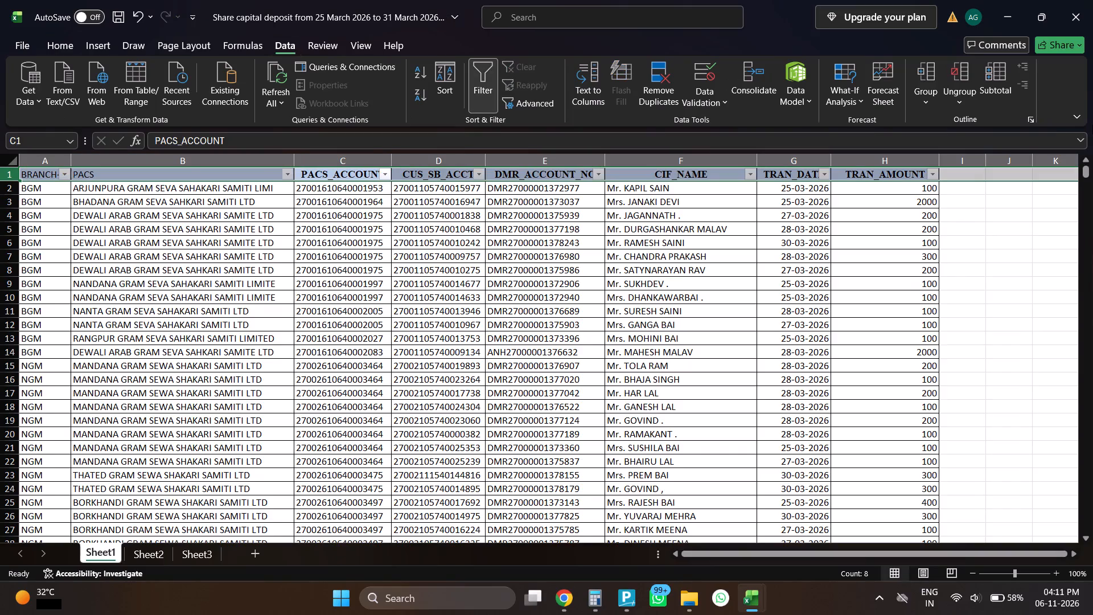
Filter the PACS column by the search text "morp".
key(Escape)
key(Down)
key(Right)
key(Up)
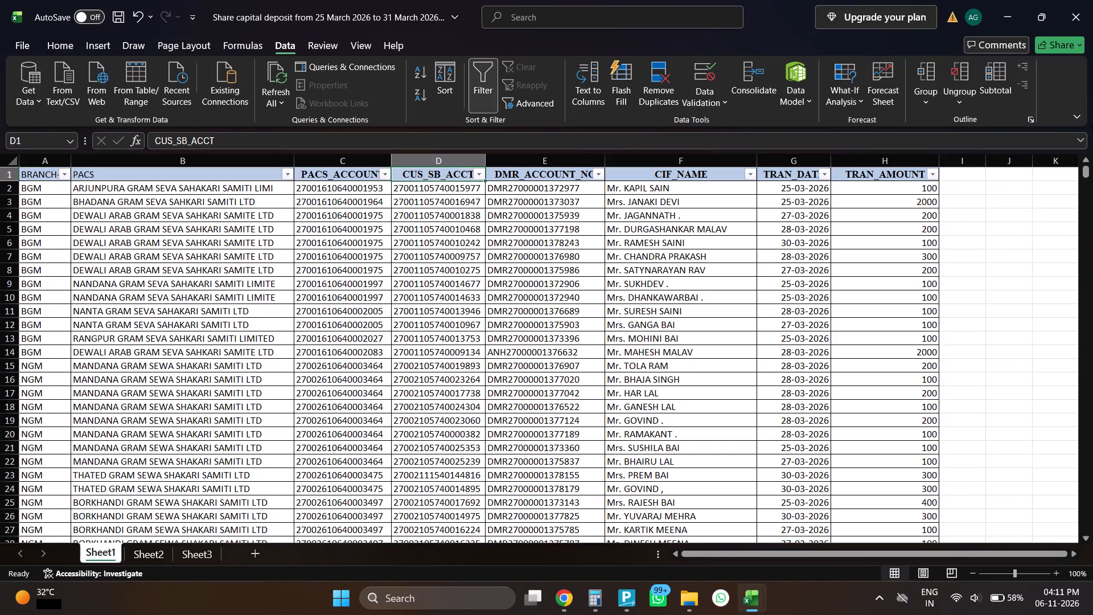
key(Left)
key(Left)
key(alt+Down)
key(Down)
key(Down)
key(Down)
key(Down)
key(Down)
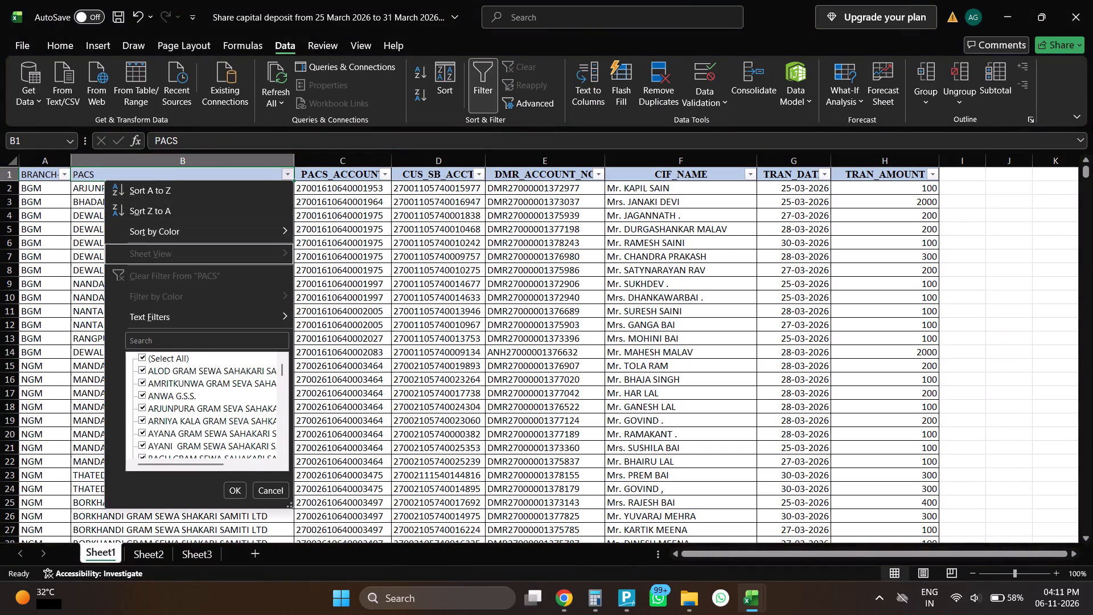
key(Down)
key(Down)
key(Down)
text(morp)
key(Return)
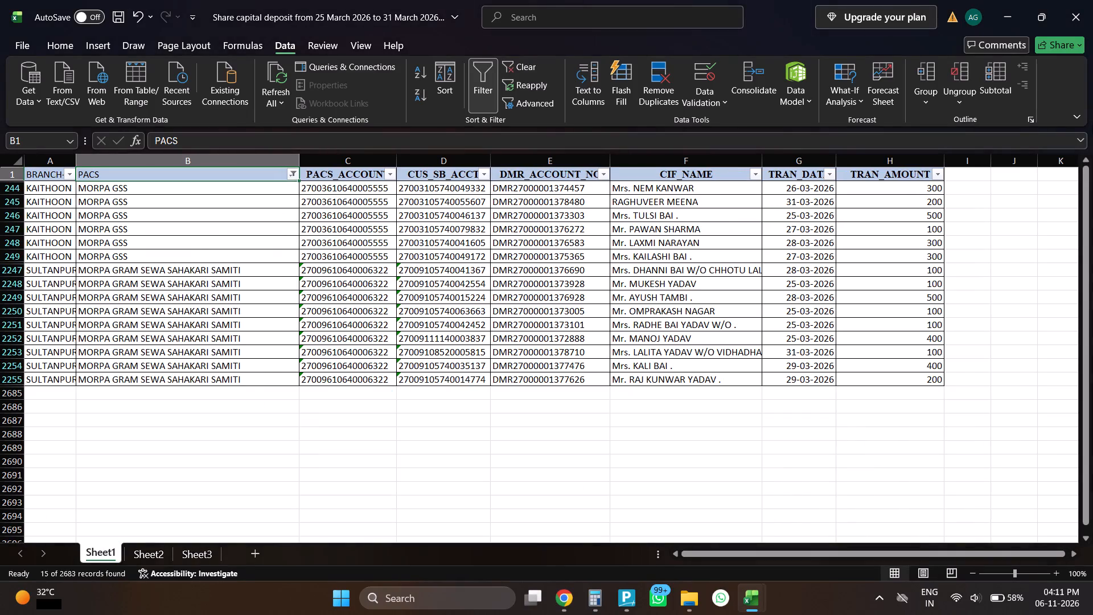
Filter the BRANCH-NO column to SULTANPUR by searching for "sult".
key(Right)
key(Right)
key(Right)
key(Left)
key(Left)
key(Left)
key(Left)
key(Left)
key(Left)
key(Left)
key(Left)
key(Left)
key(Left)
key(Left)
key(Left)
key(Left)
key(Left)
key(Left)
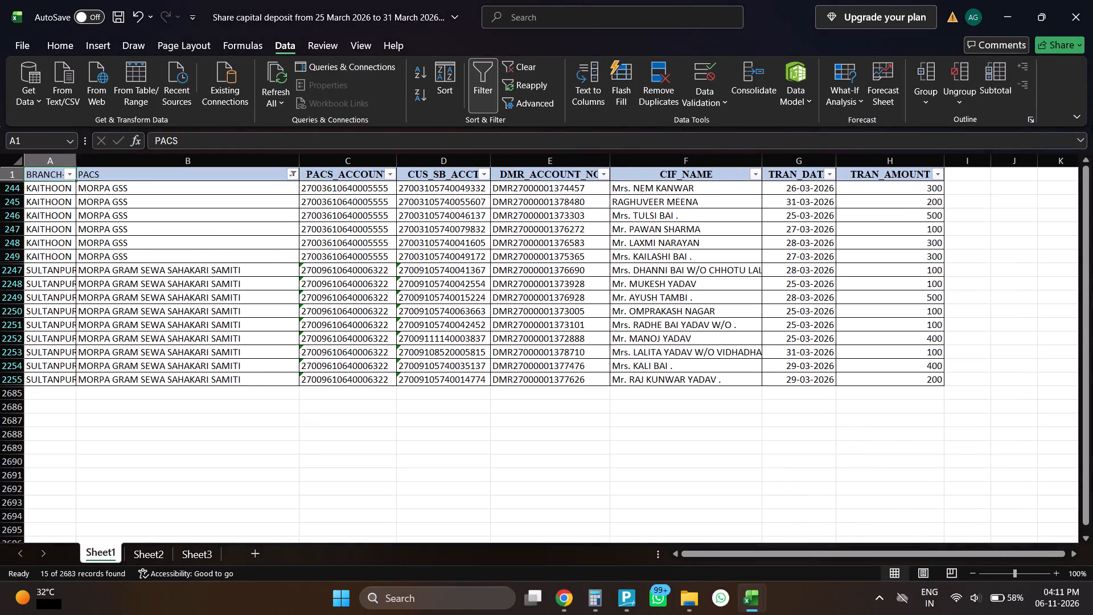
key(alt+Down)
key(Down)
key(Down)
key(Down)
key(Down)
key(Down)
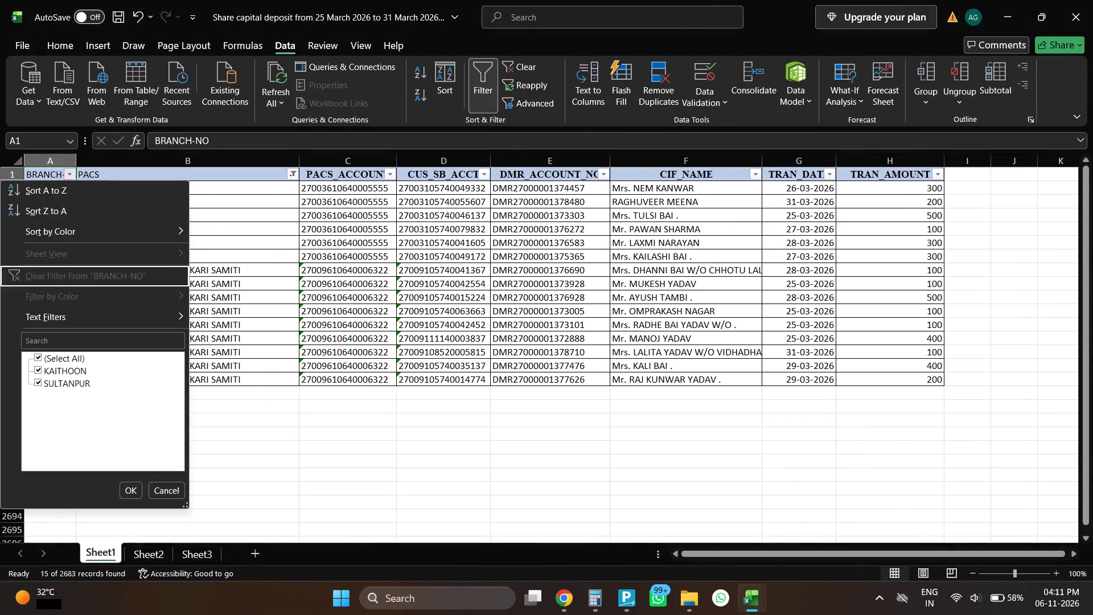
key(Down)
key(Down)
key(Down)
text(sult)
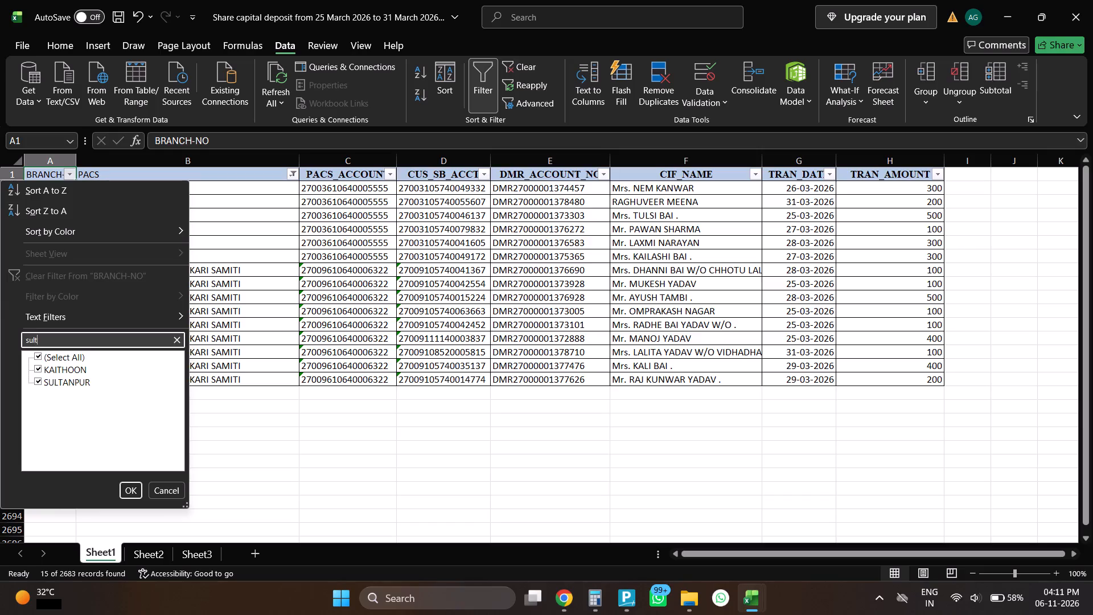
key(Return)
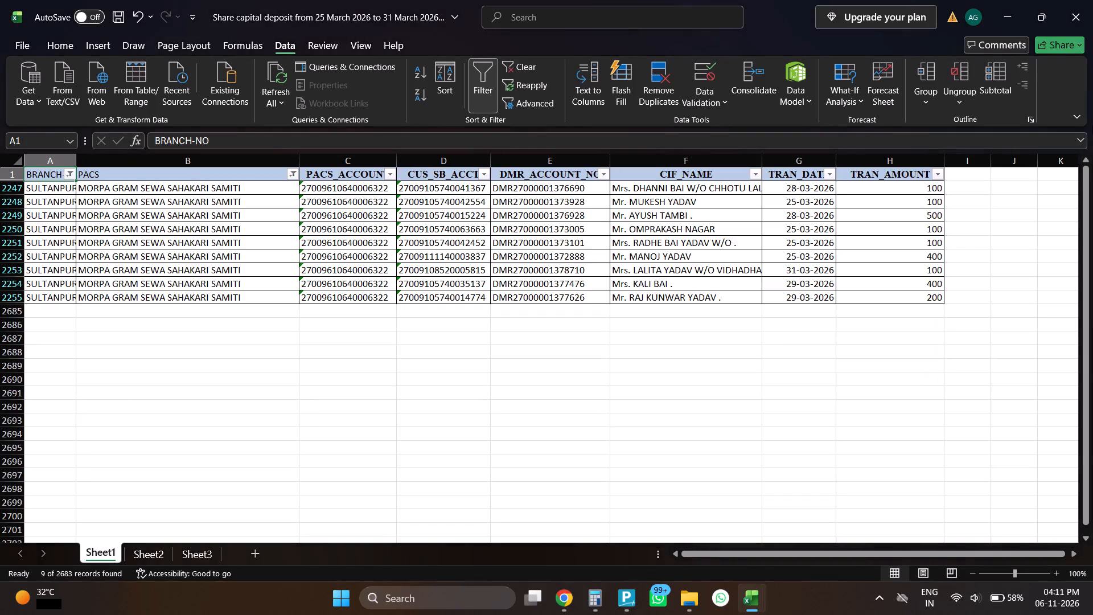
Sort the filtered deposits by TRAN_DATE from oldest to newest.
key(Down)
key(Up)
key(Right)
key(Right)
key(Right)
key(Right)
key(Right)
key(Right)
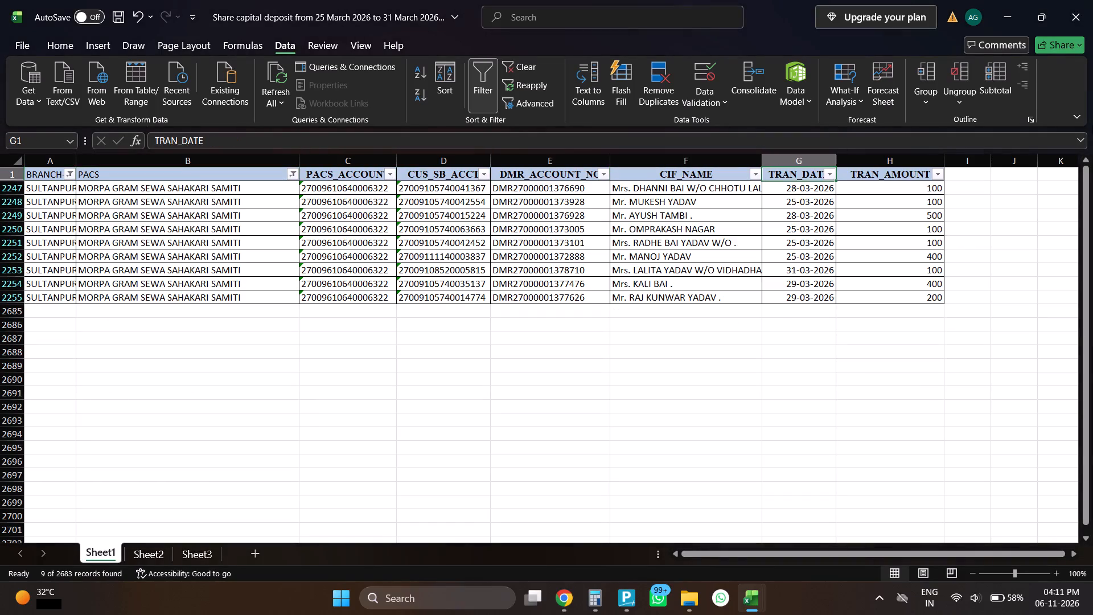
key(Right)
key(Right)
key(Right)
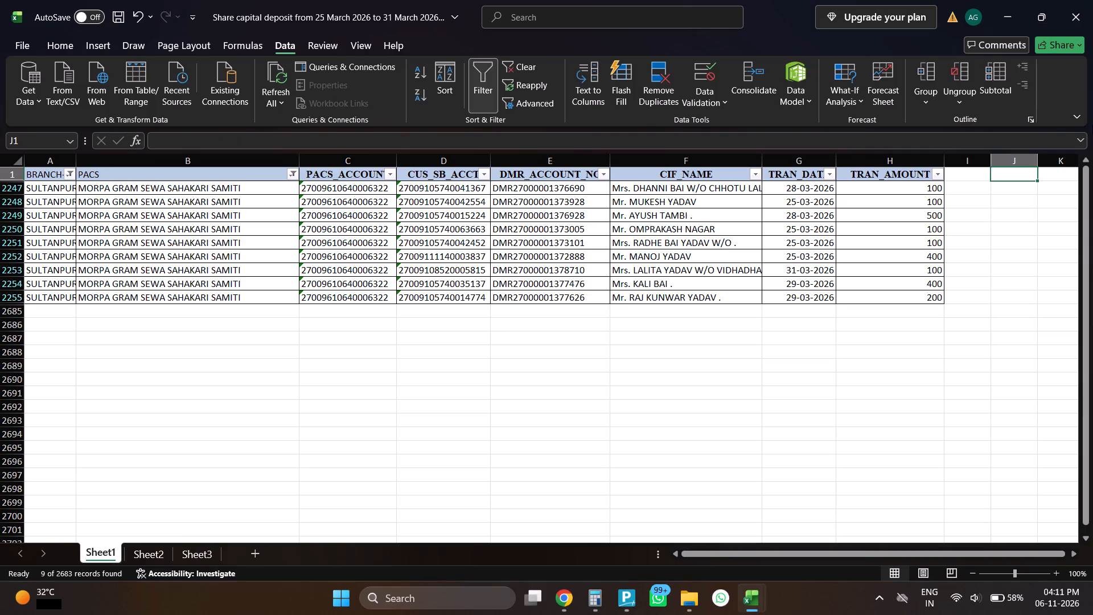
key(Left)
key(Left)
key(Left)
key(alt+Down)
key(Down)
key(Down)
key(Up)
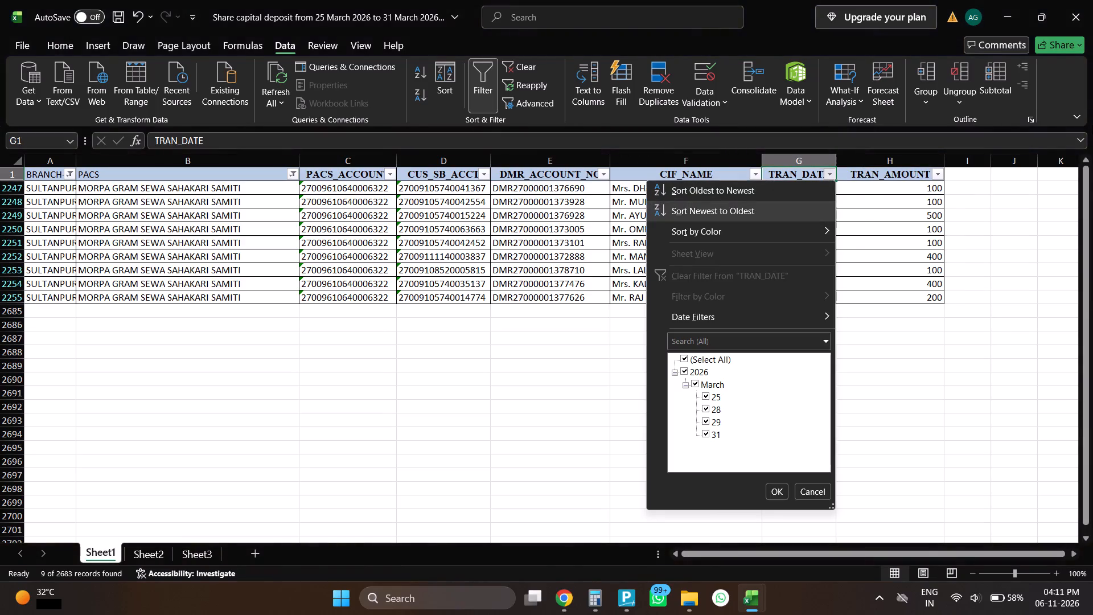
key(Return)
key(Down)
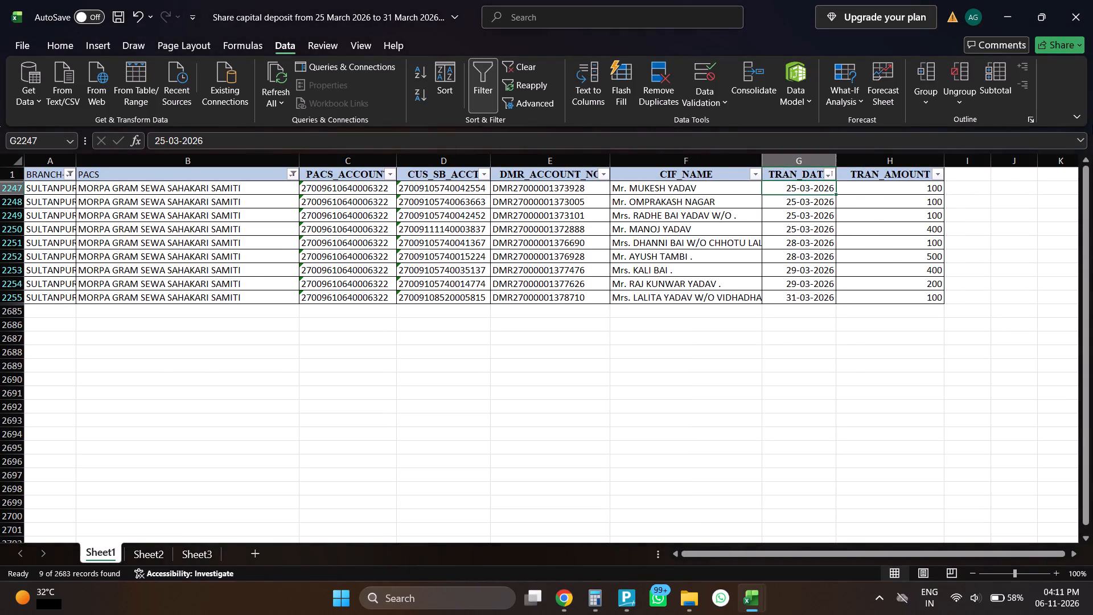
In the 21 March 2025 to 24 March 2026 workbook, check the 02-03-2026 deposits against the General Ledger debit and highlight them yellow.
key(alt+Tab)
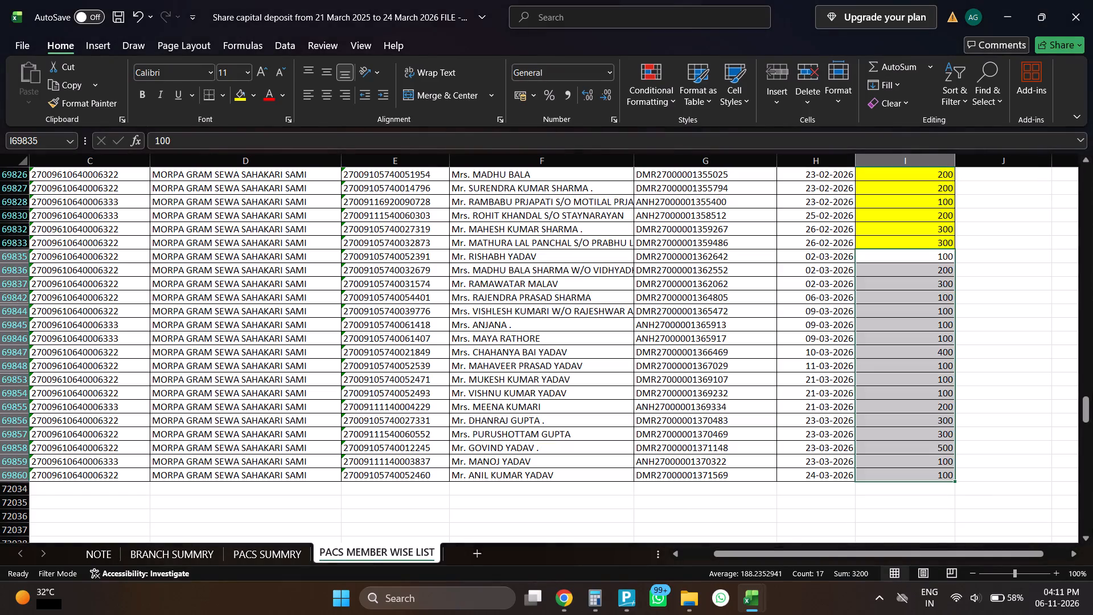
drag(902, 256, 902, 280)
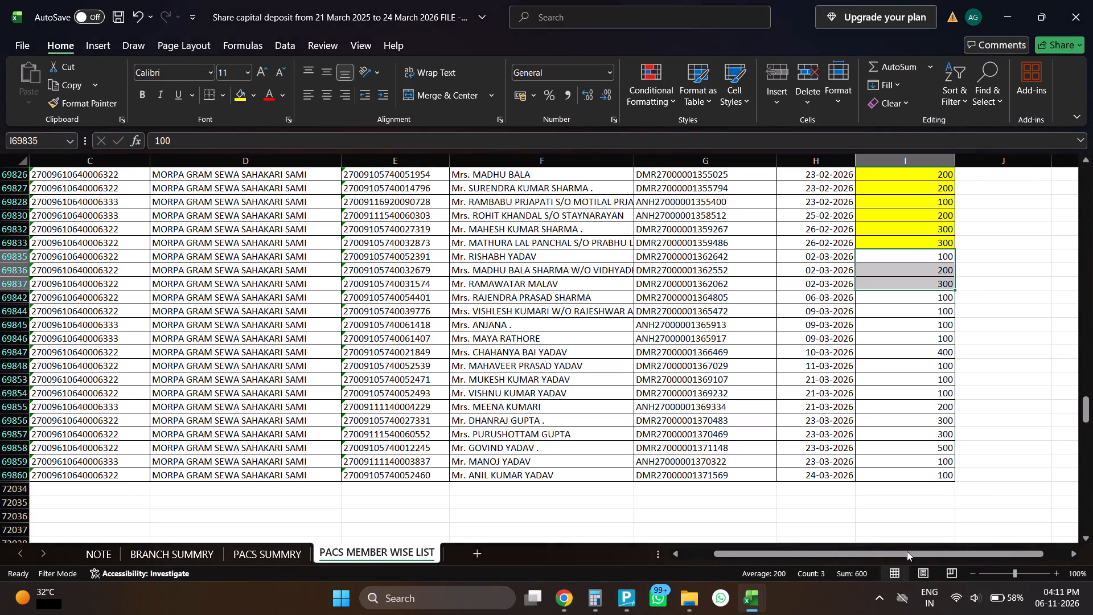
key(alt+Tab)
key(alt+Tab)
key(alt+Tab)
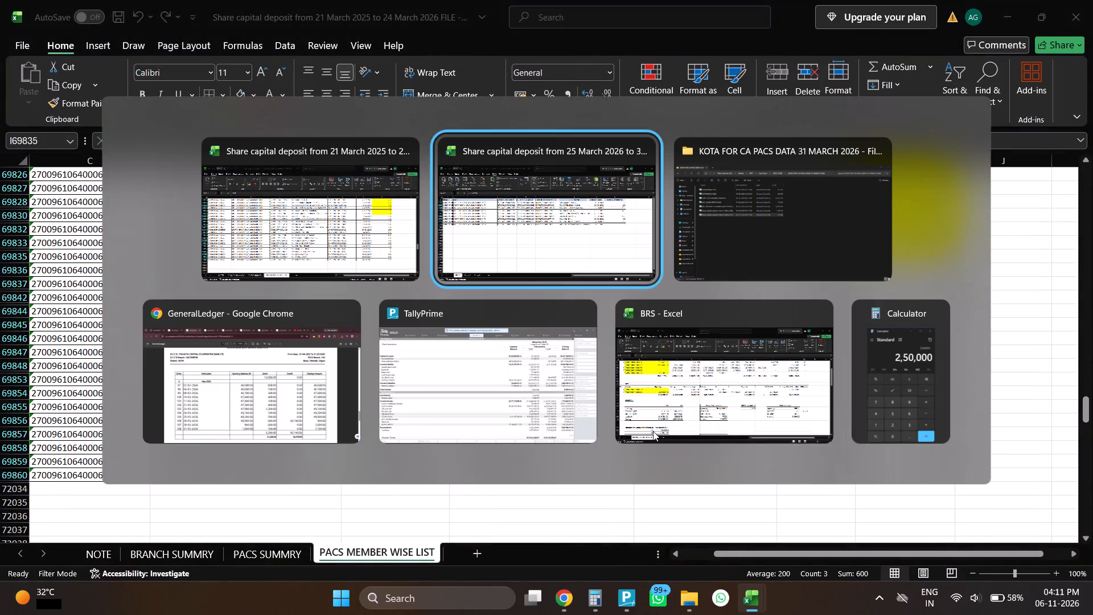
key(alt+Tab)
key(alt+Tab)
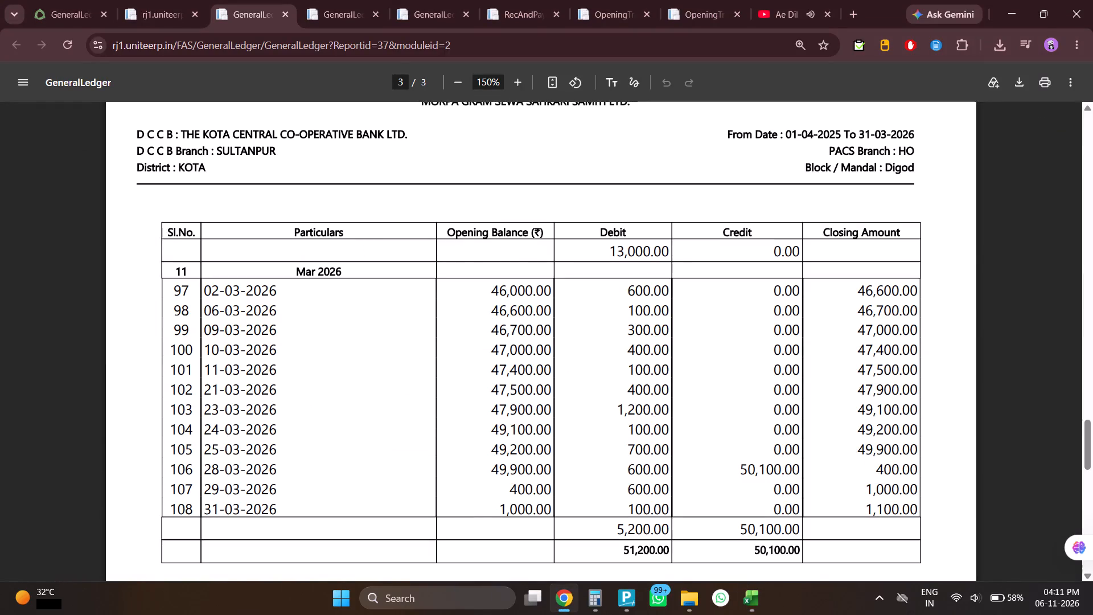
drag(191, 284, 692, 292)
key(alt+Tab)
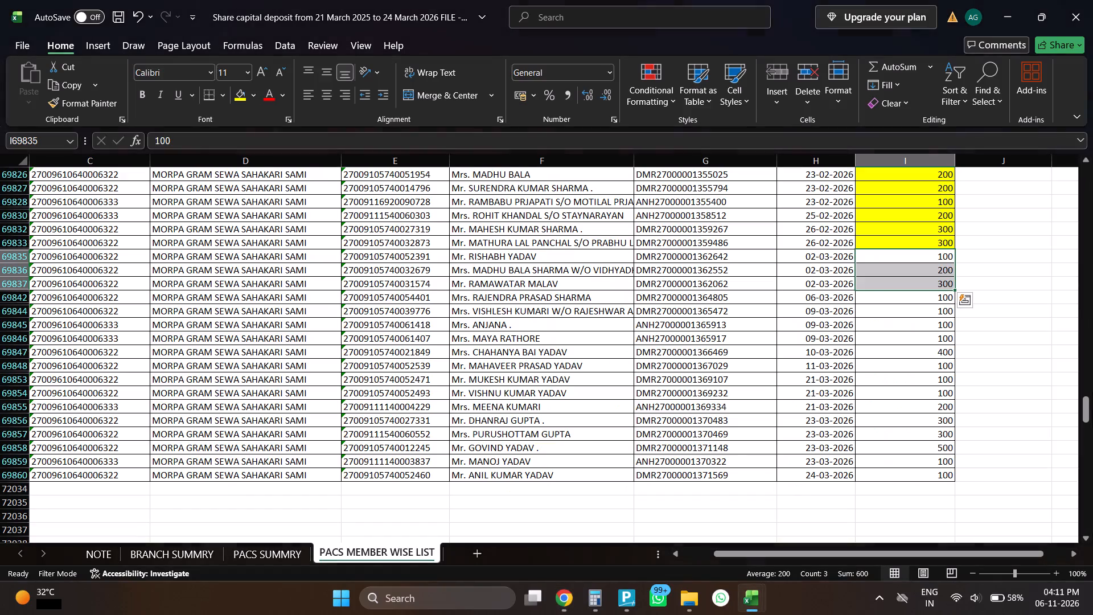
click(237, 100)
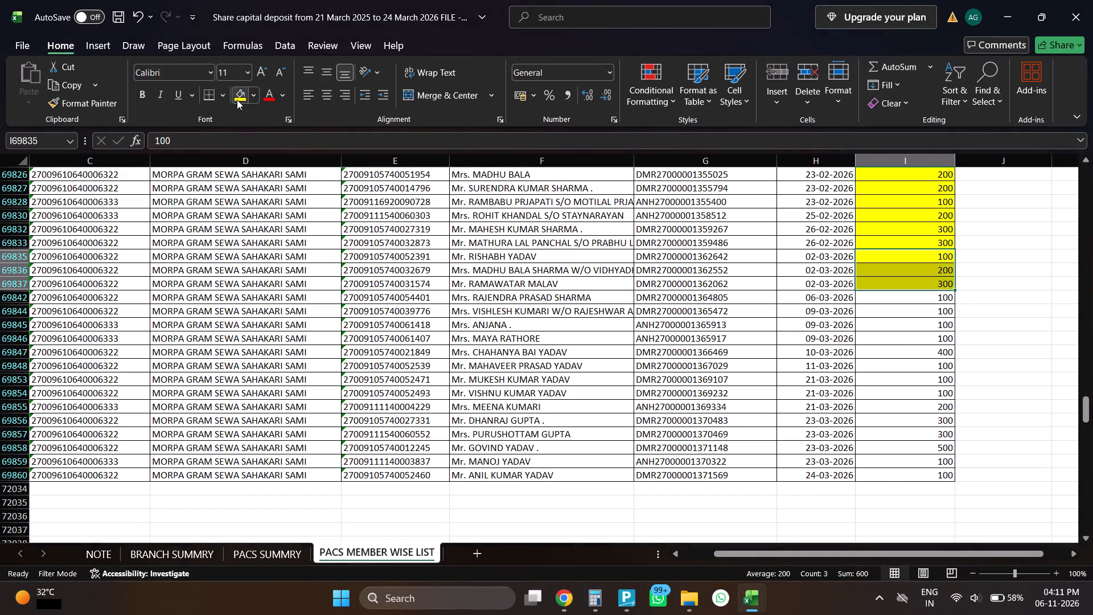
Check the 06-03-2026 deposit against the General Ledger debit for that date and highlight it yellow.
click(884, 302)
key(alt+Tab)
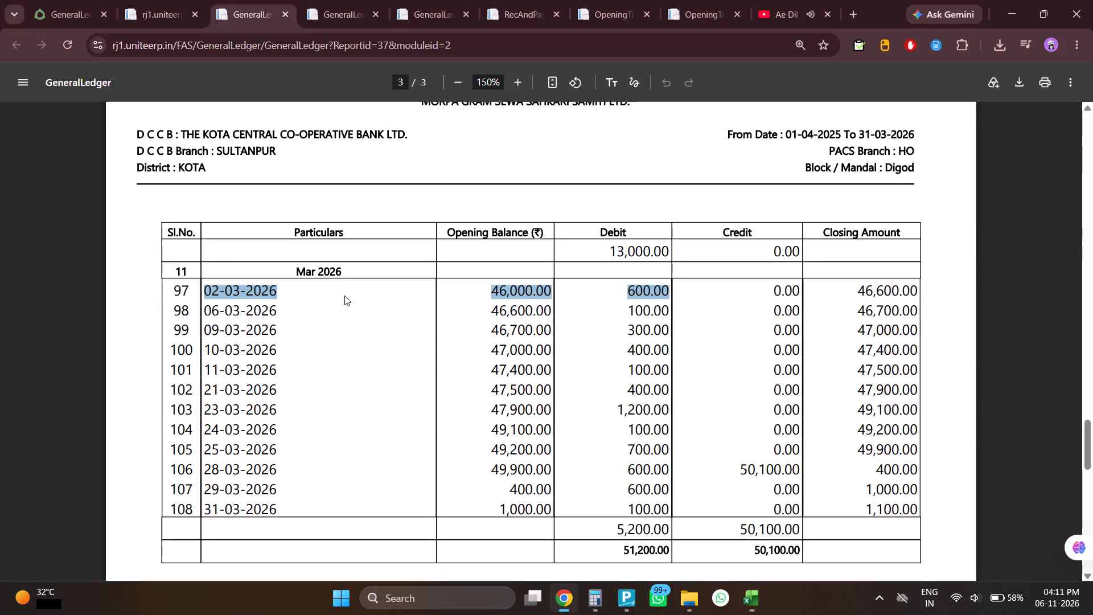
drag(203, 316, 675, 309)
key(alt+Tab)
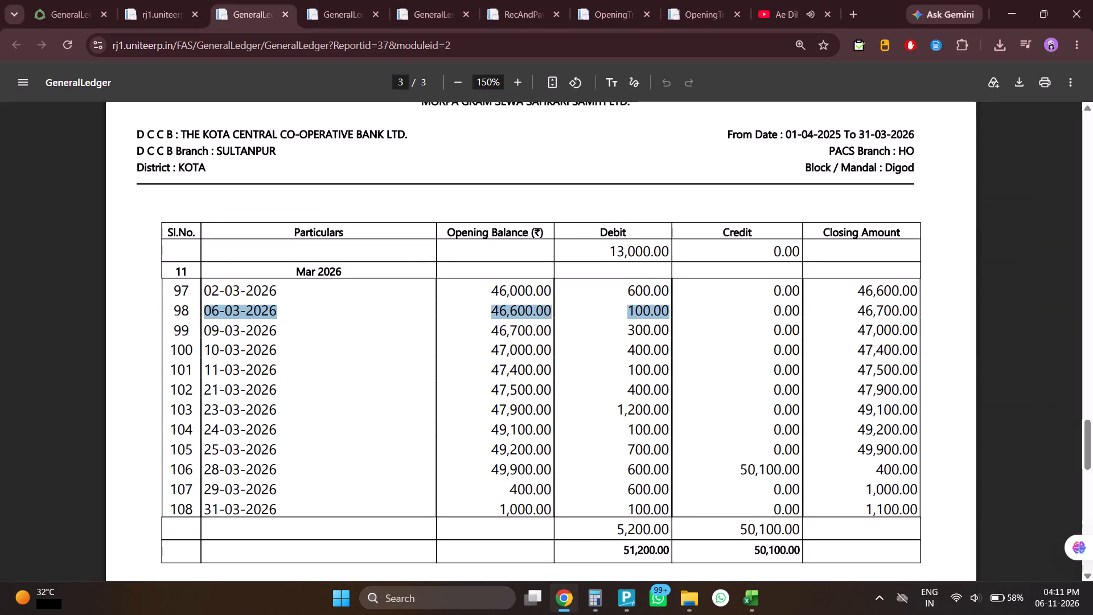
click(249, 97)
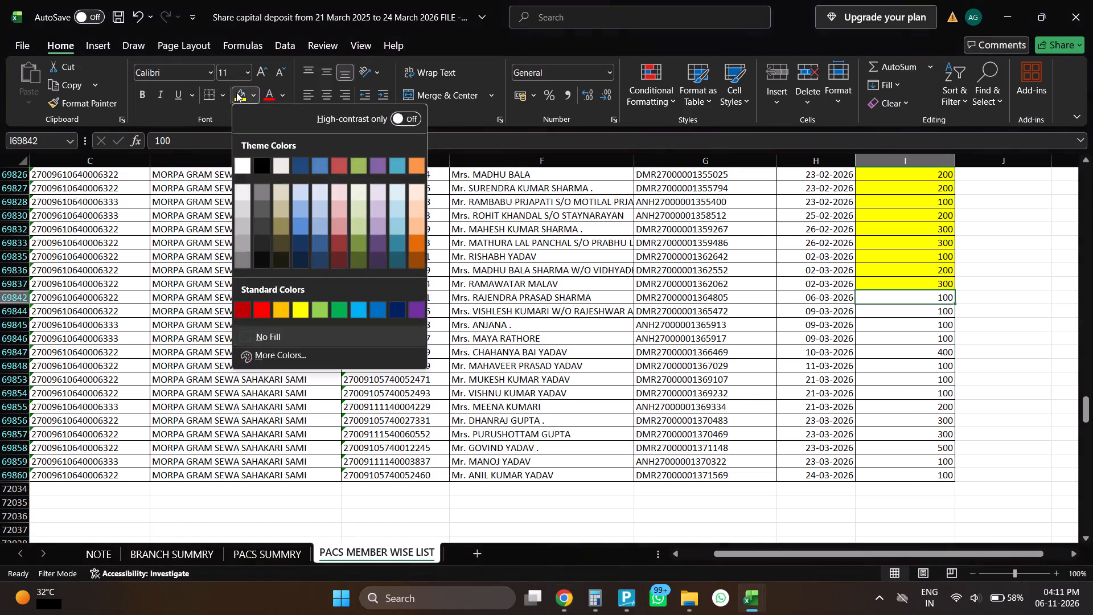
click(236, 92)
Check the three 09-03-2026 deposits against the General Ledger debit for that date and highlight their amounts yellow.
drag(887, 316, 886, 322)
drag(887, 313, 887, 321)
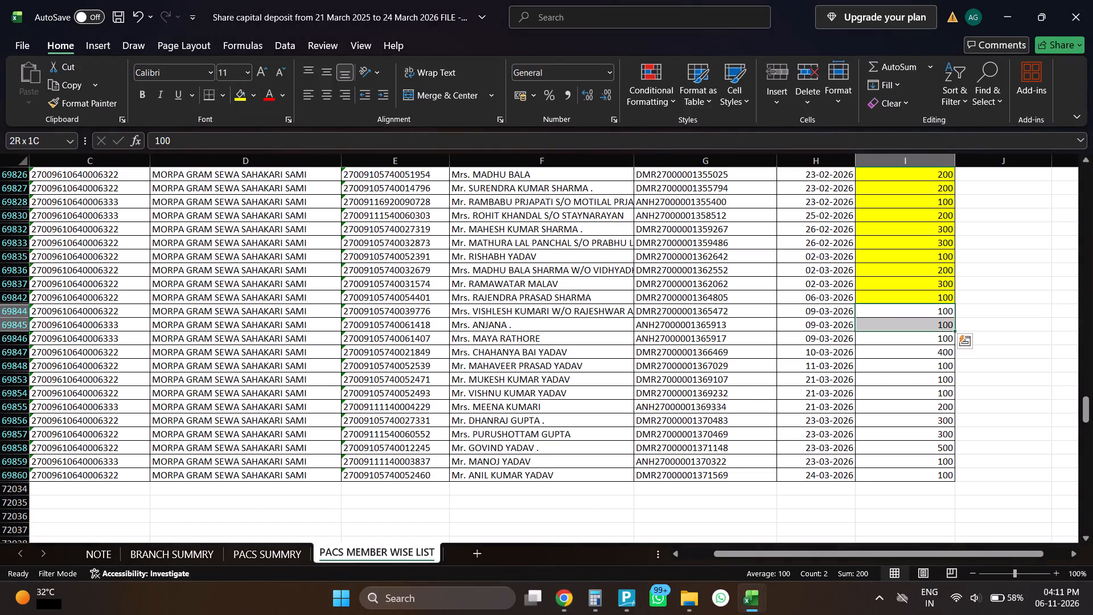
drag(887, 321, 887, 338)
key(alt+Tab)
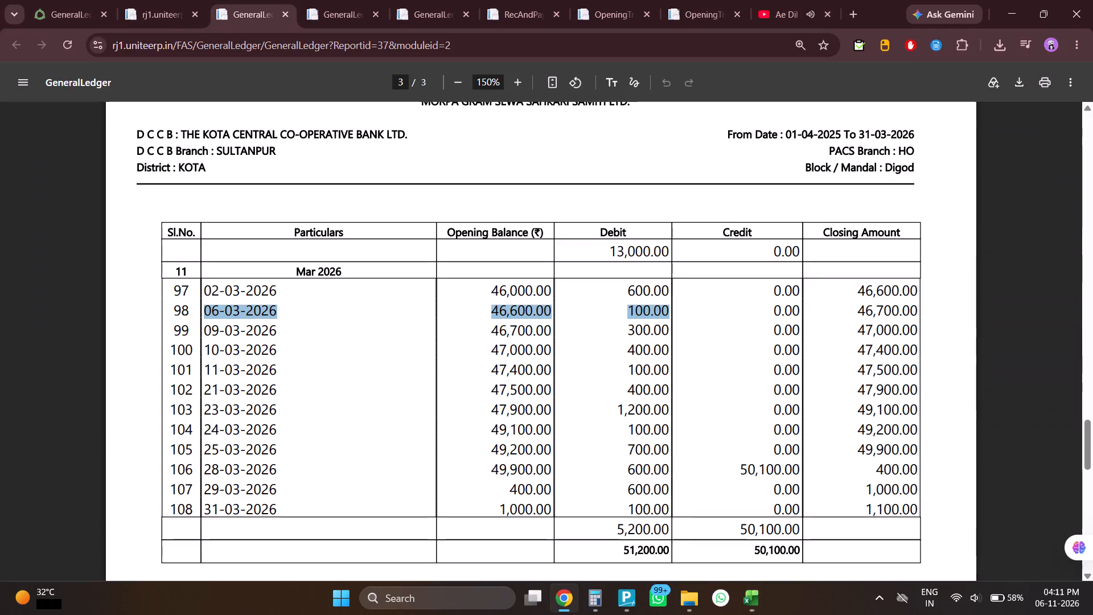
drag(207, 330, 669, 337)
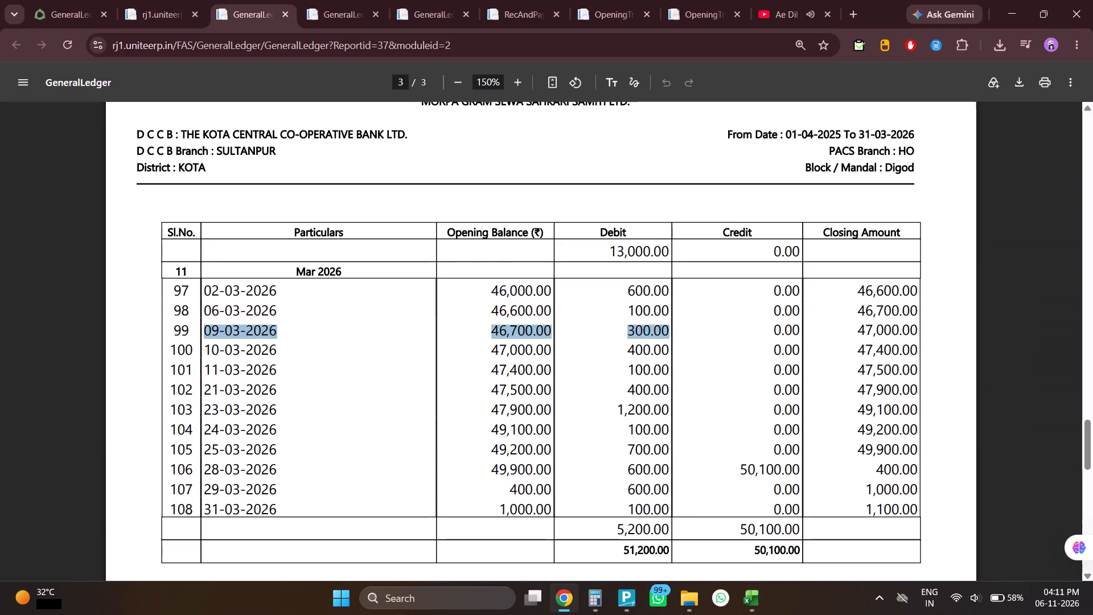
key(alt+Tab)
click(237, 99)
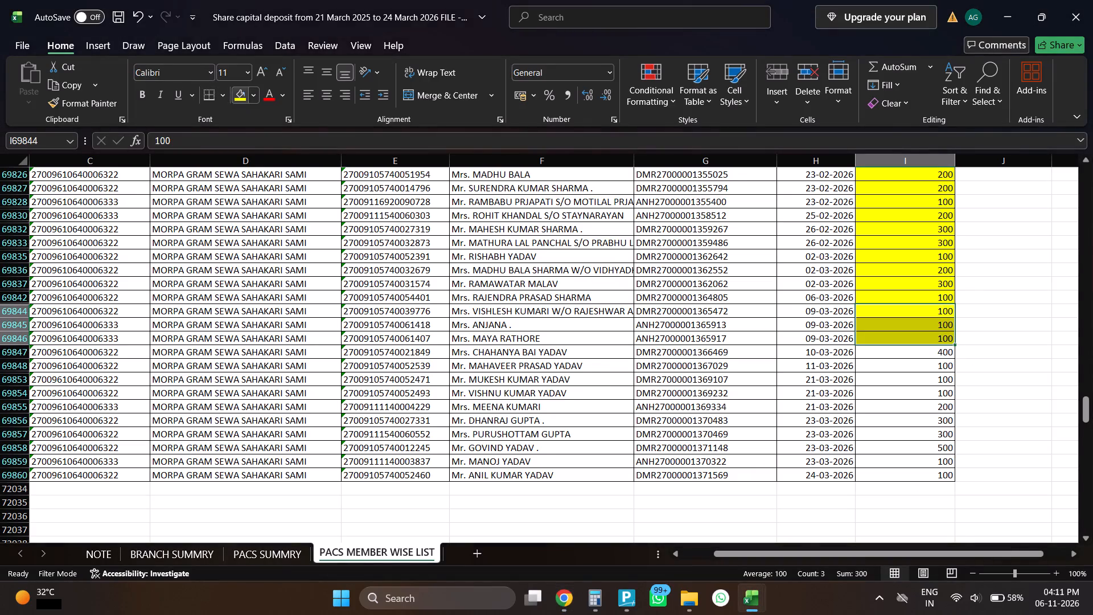
Check the 10-03-2026 deposit against the General Ledger debit for that date and highlight its amount yellow.
click(872, 354)
key(alt+Tab)
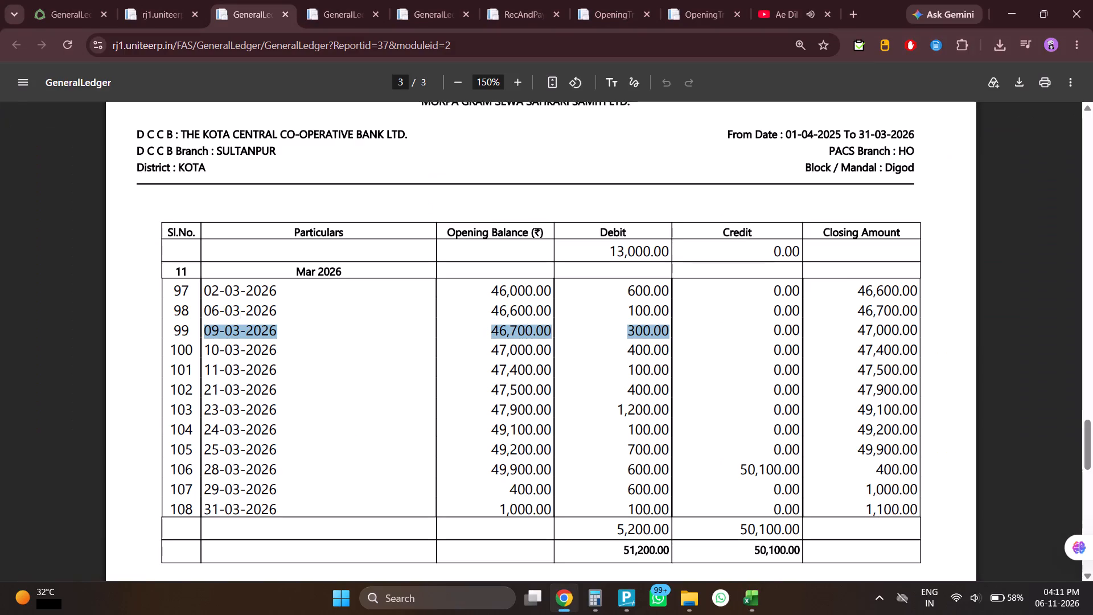
drag(203, 351, 678, 356)
key(alt+Tab)
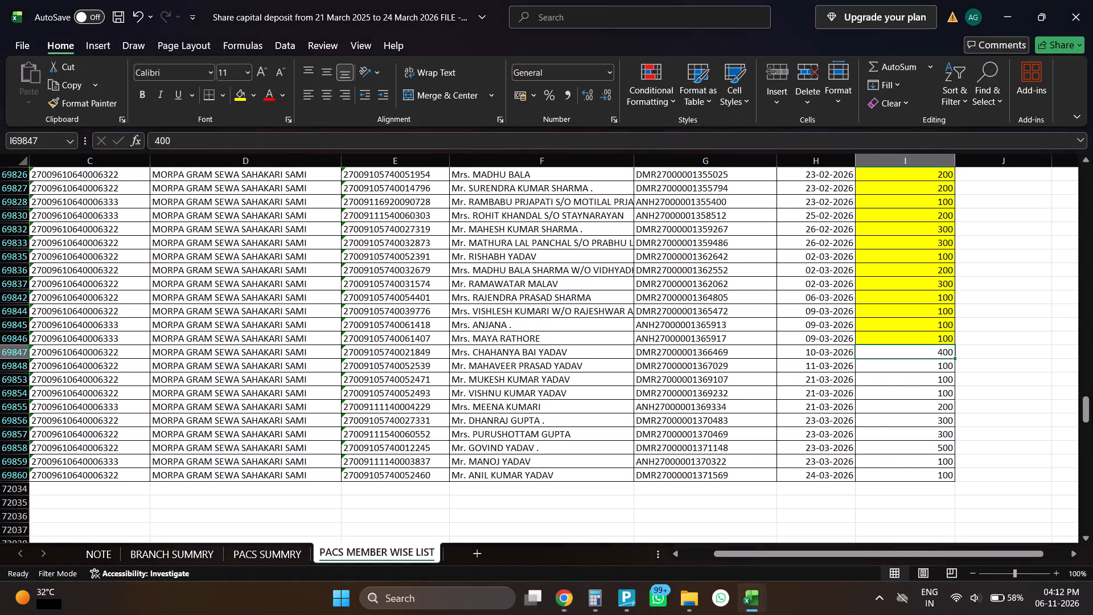
click(241, 94)
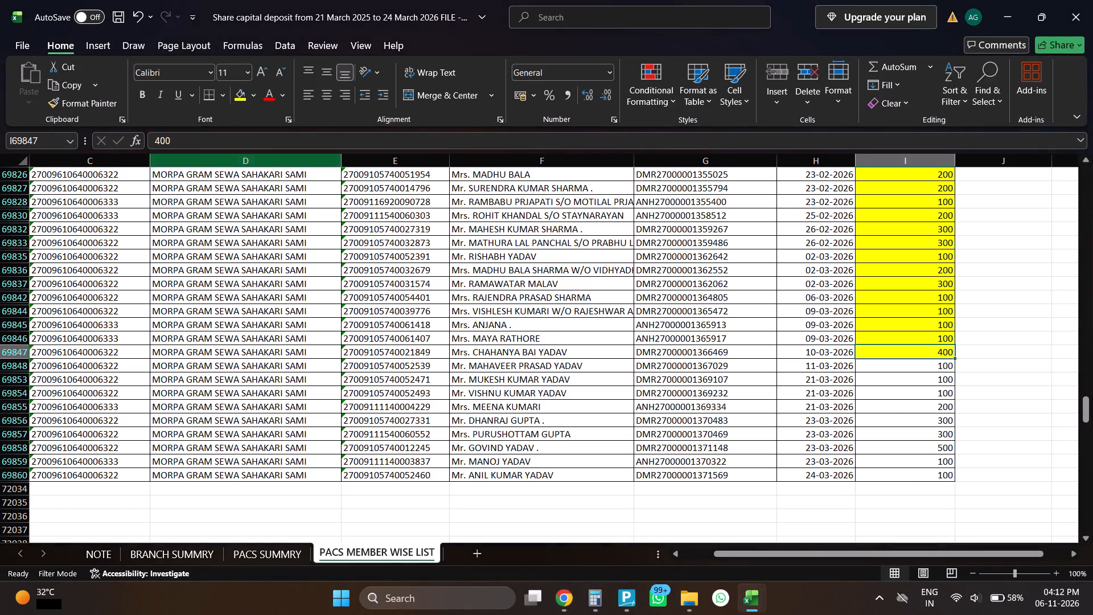
Check the 11-03-2026 deposit against the General Ledger debit for that date and highlight its amount yellow.
key(alt+Tab)
key(alt+Tab)
click(880, 370)
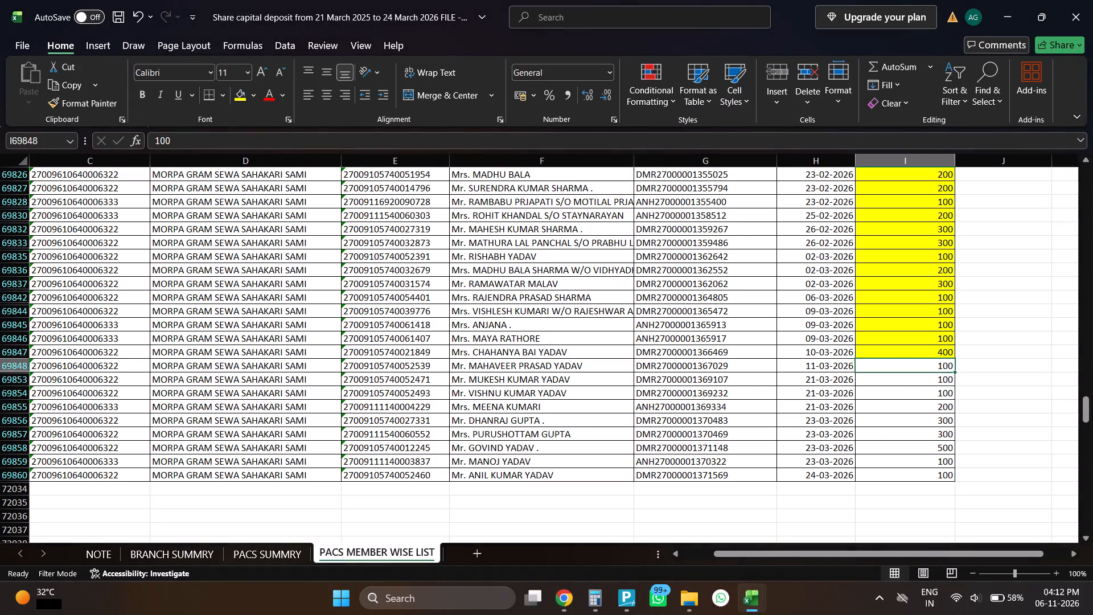
key(alt+Tab)
drag(206, 374, 686, 374)
key(alt+Tab)
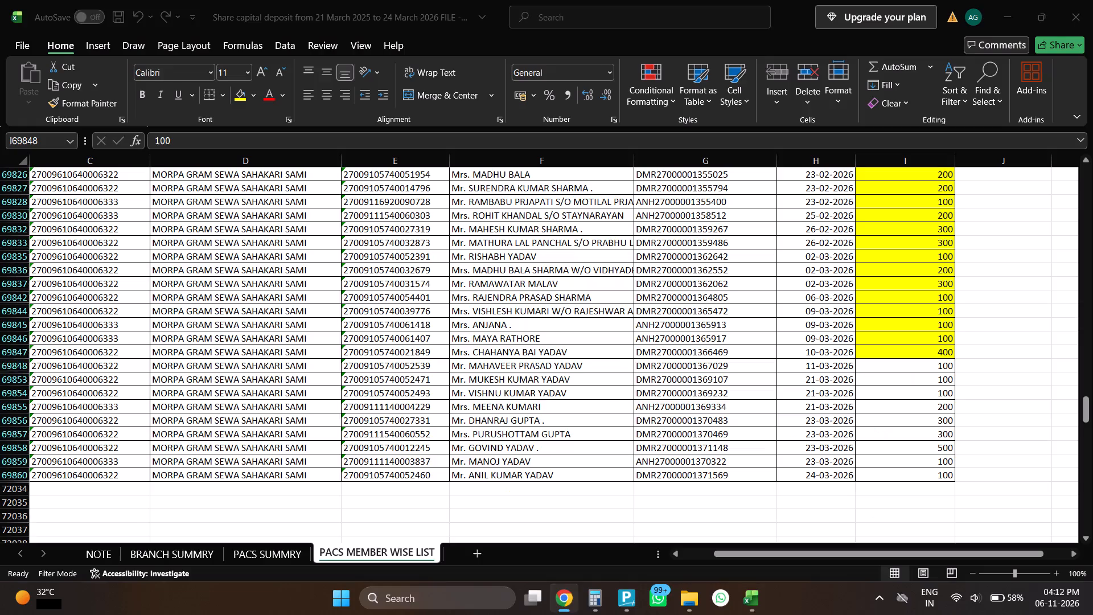
click(236, 91)
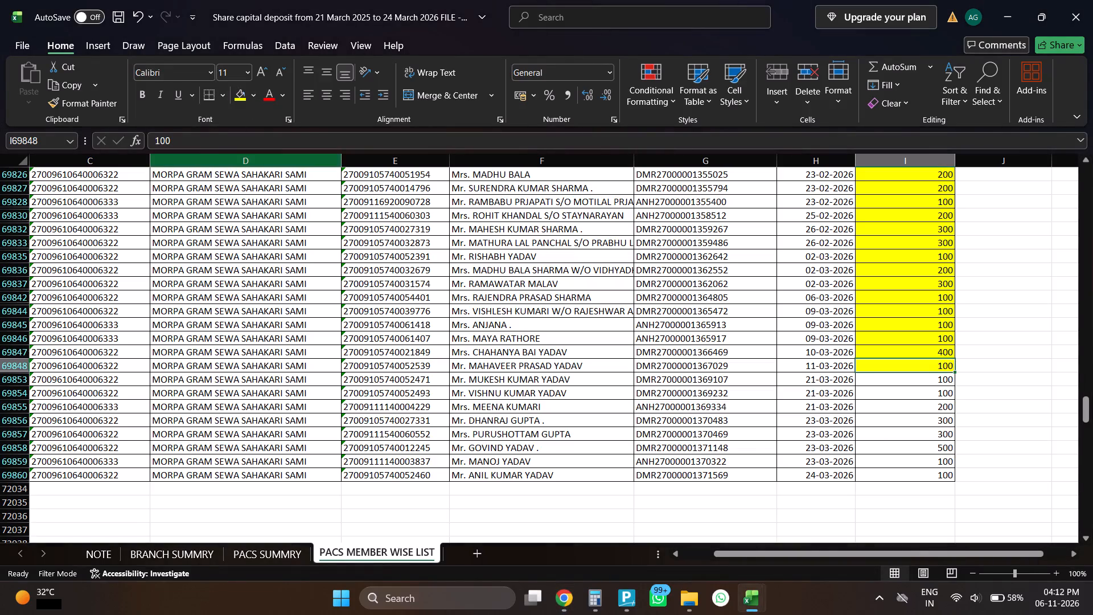
Check the three 21-03-2026 deposits against the General Ledger debit for that date and highlight their amounts yellow.
key(alt+Tab)
key(alt+Tab)
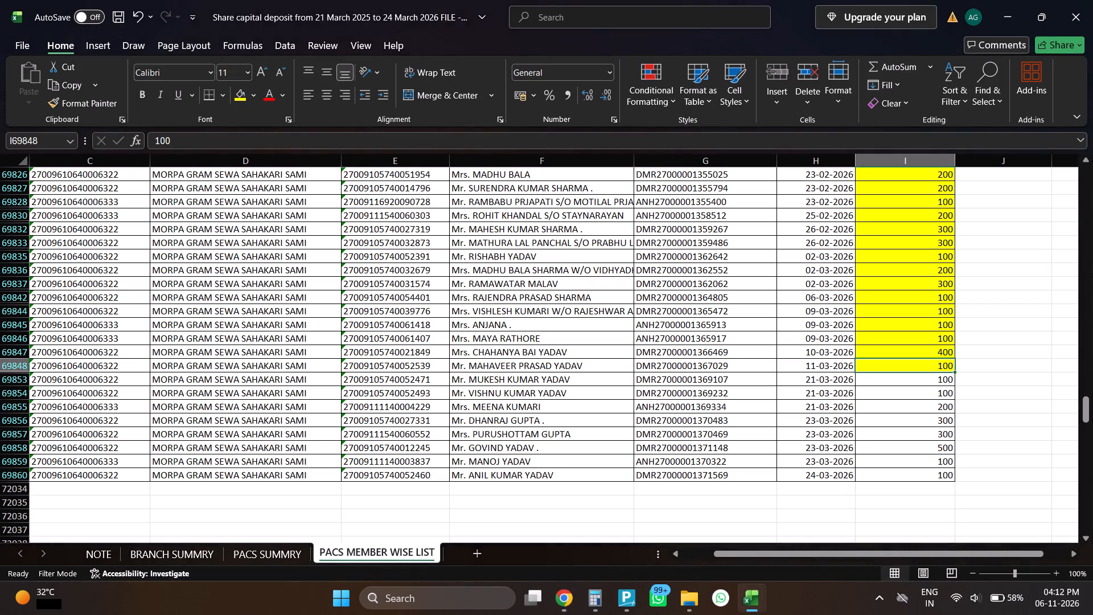
drag(886, 383, 886, 403)
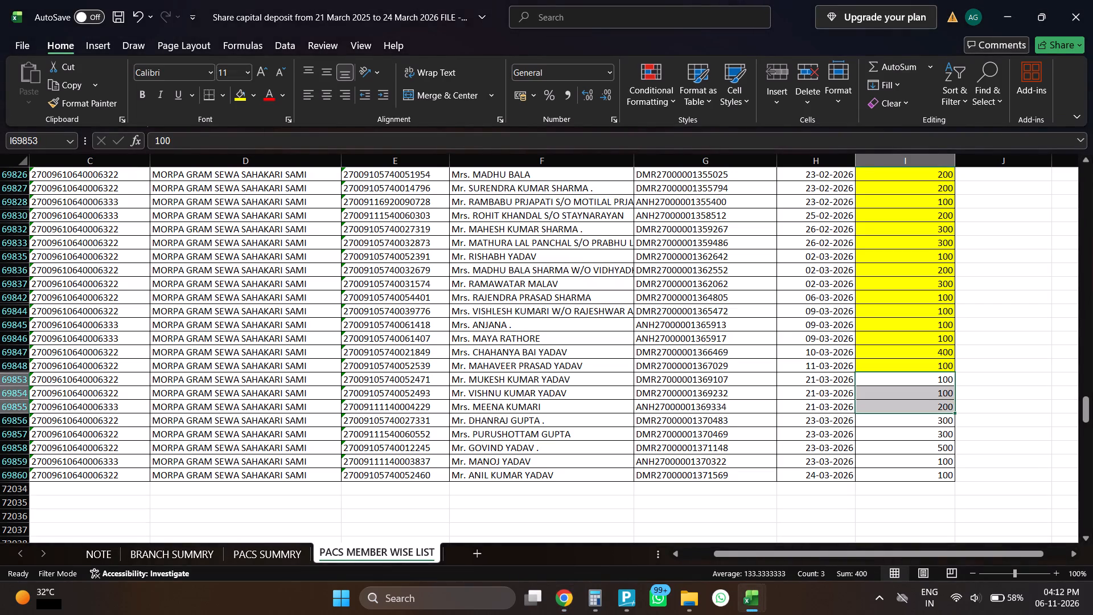
key(alt+Tab)
drag(203, 389, 430, 389)
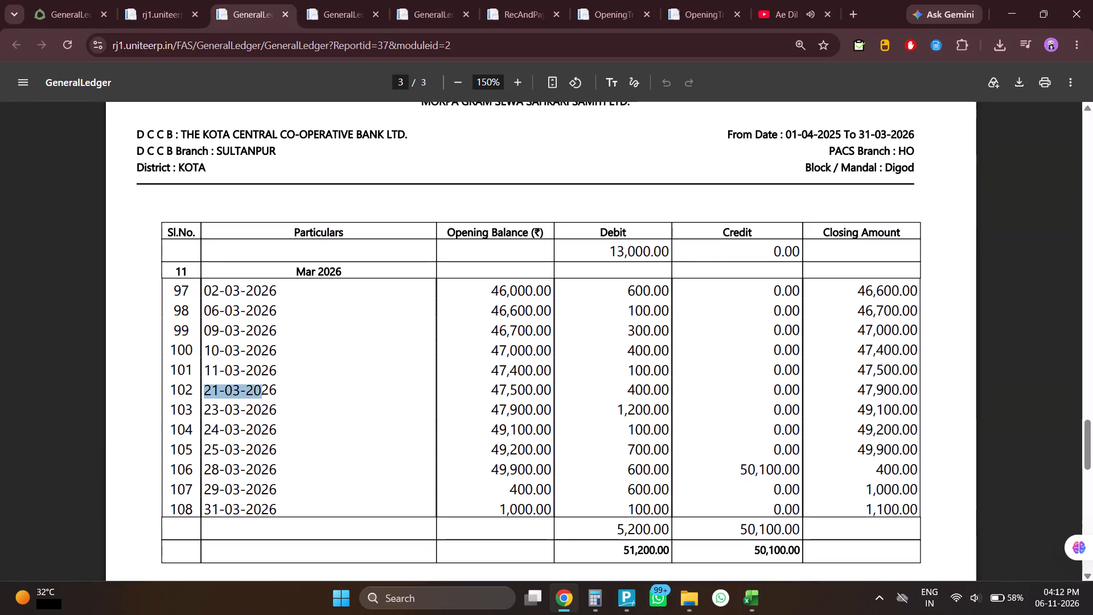
drag(430, 389, 668, 393)
key(alt+Tab)
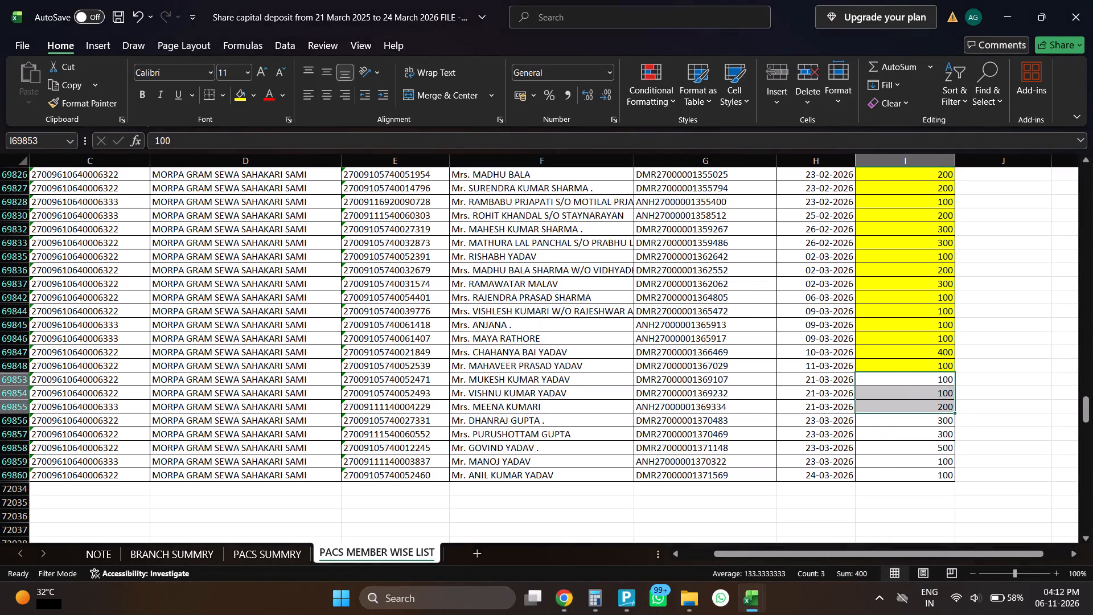
click(240, 93)
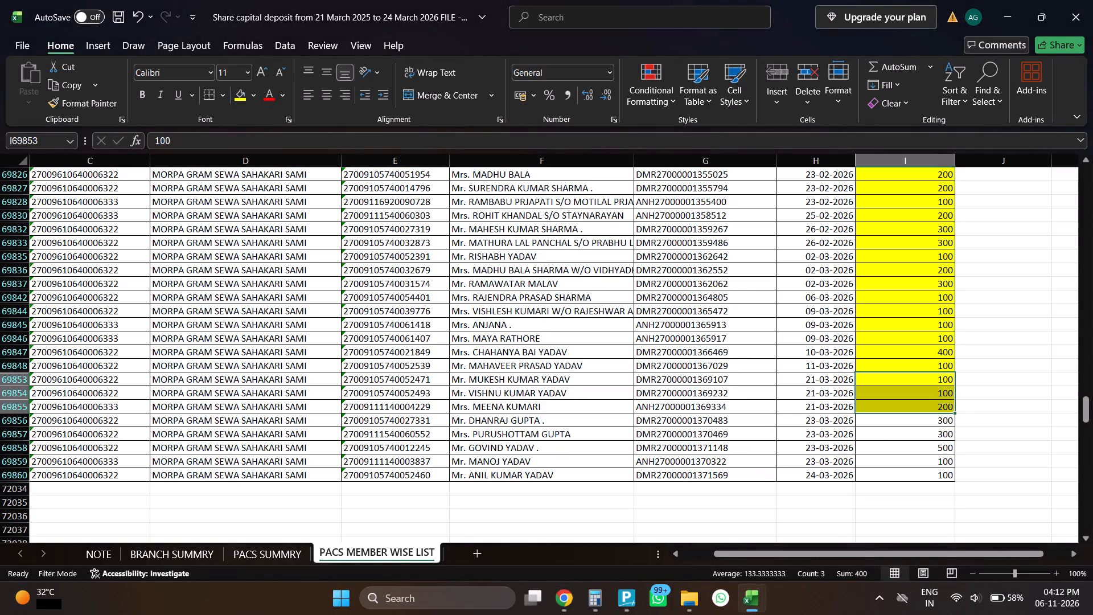
Check the four 23-03-2026 deposits against the General Ledger debit for that date and highlight their amounts yellow.
drag(884, 421, 882, 454)
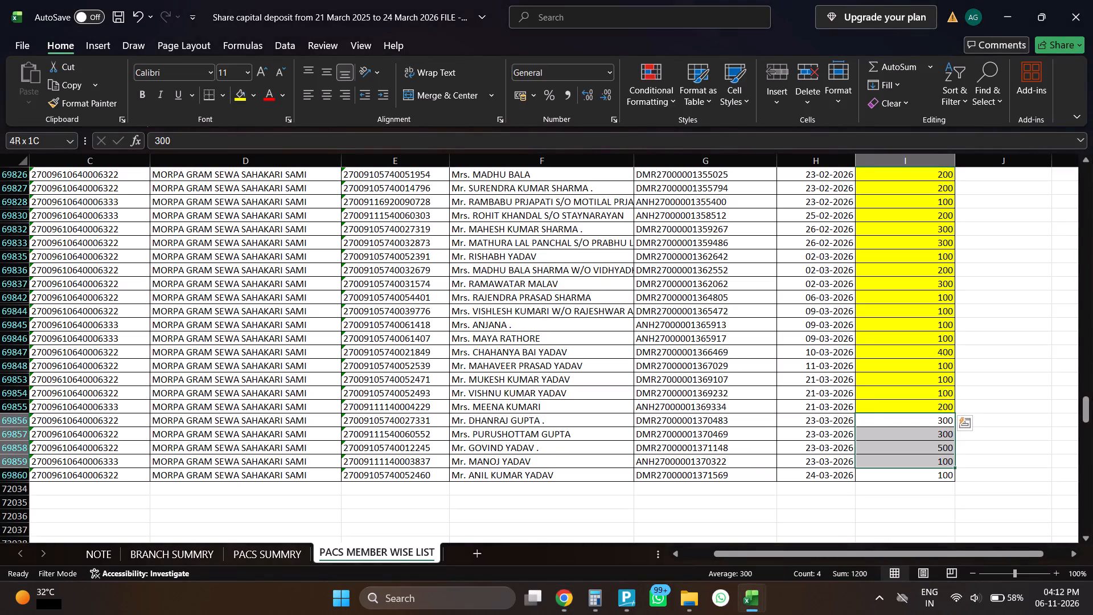
drag(882, 454, 882, 456)
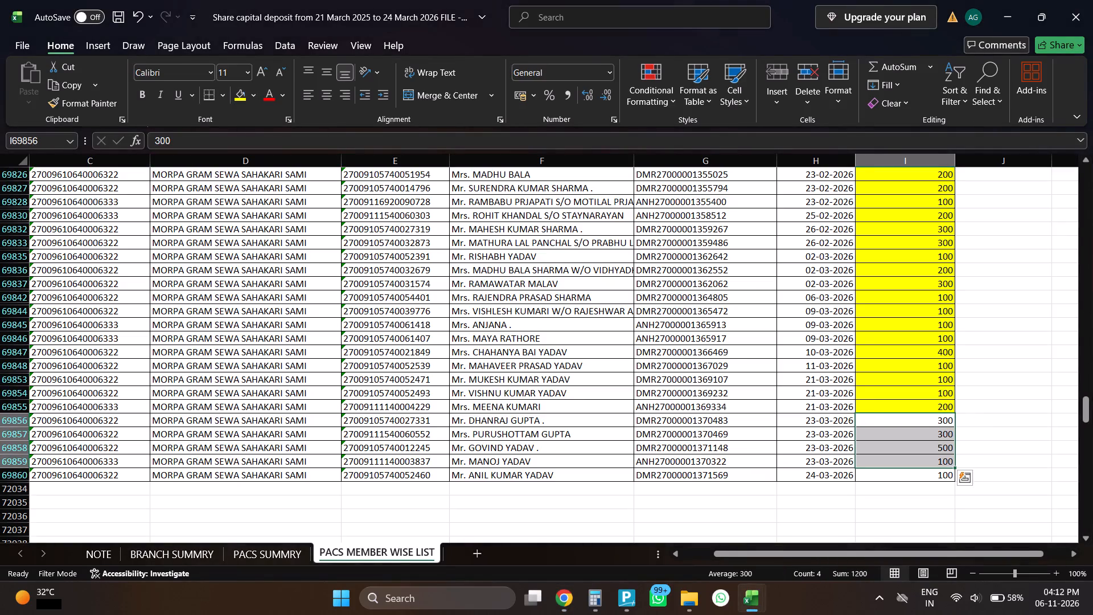
key(alt+Tab)
drag(204, 408, 642, 421)
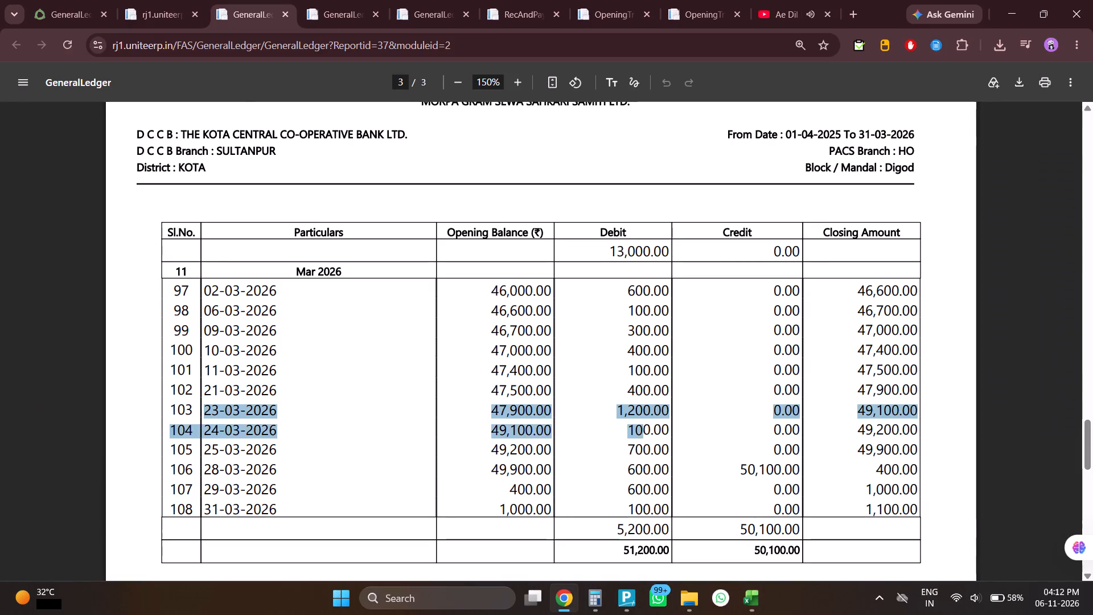
drag(642, 421, 669, 413)
key(alt+Tab)
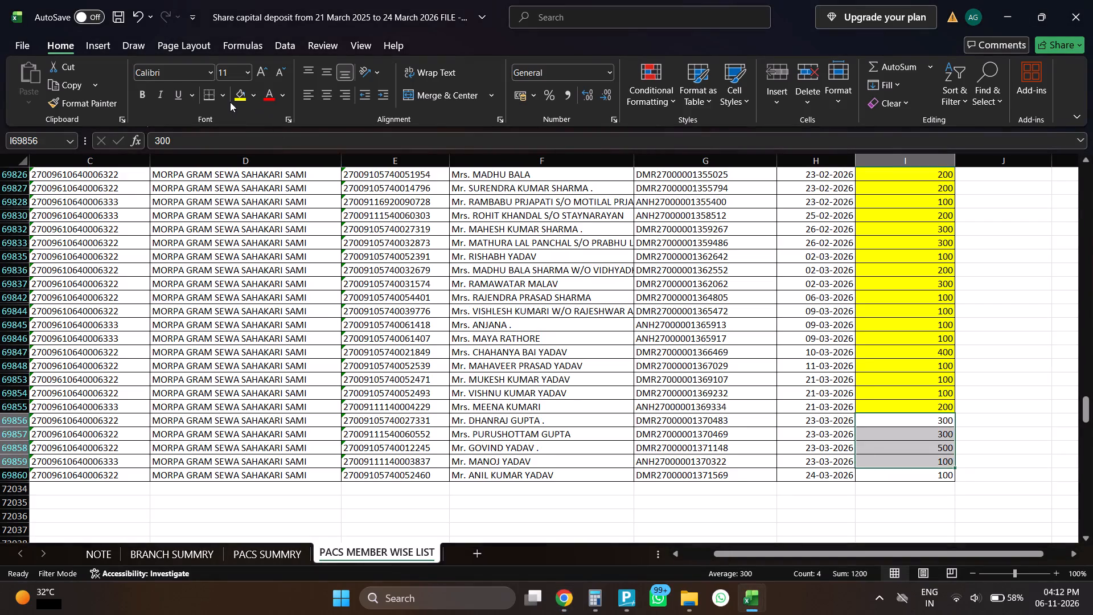
click(242, 97)
Check the 24-03-2026 deposit against the General Ledger debit for that date and highlight its amount yellow.
key(alt+Tab)
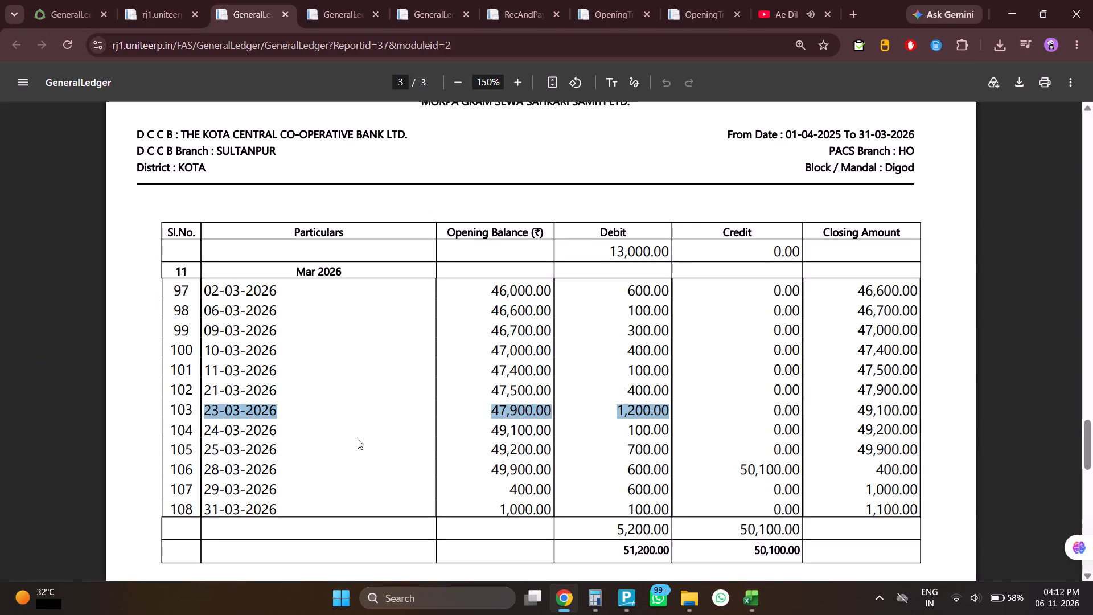
drag(199, 429, 689, 436)
key(alt+Tab)
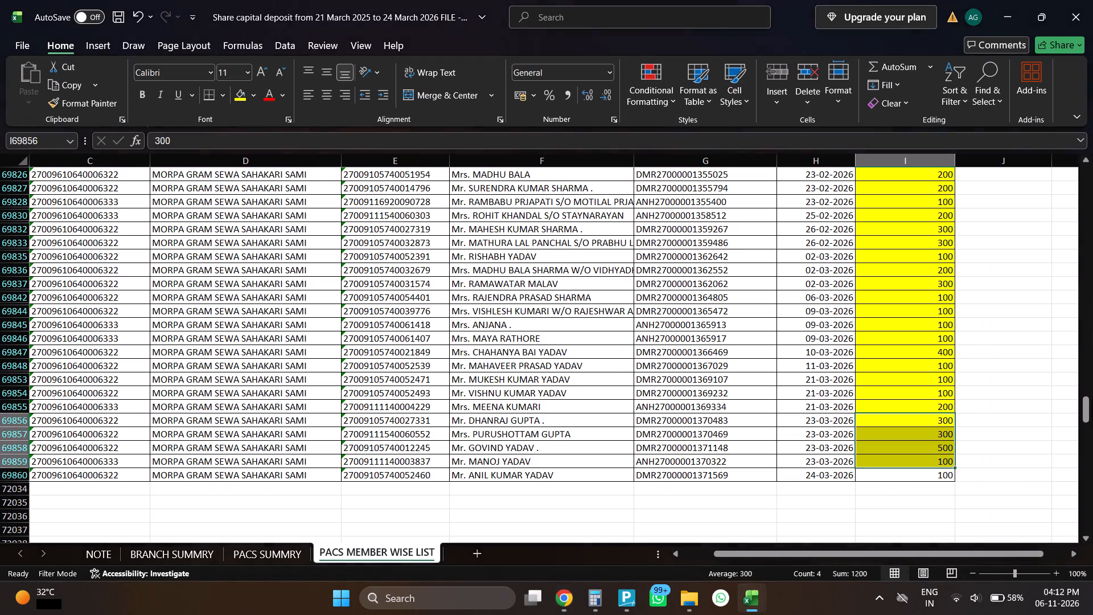
click(870, 480)
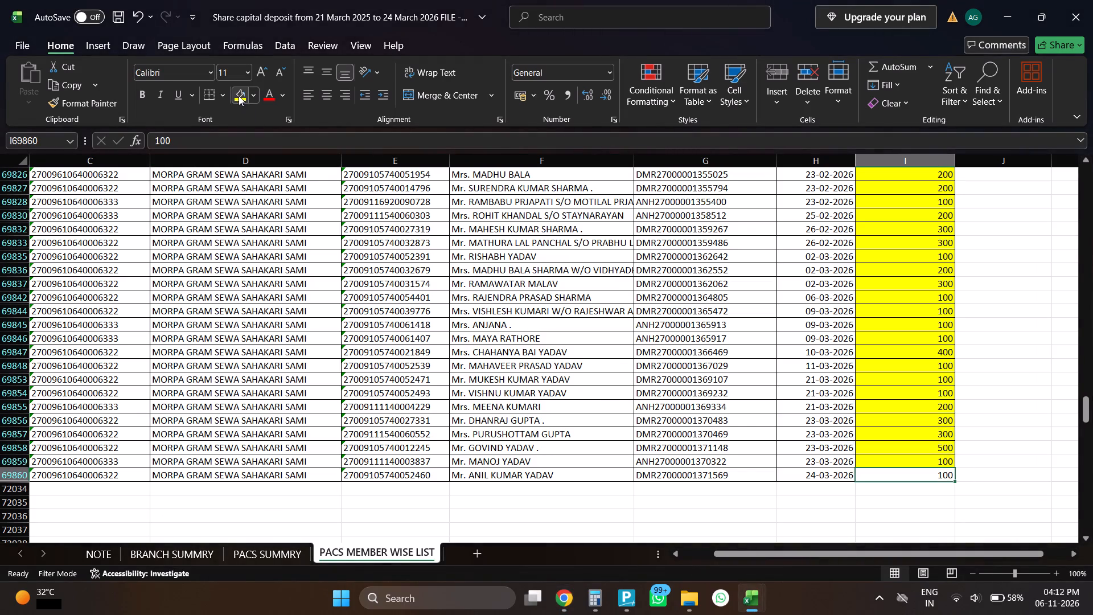
click(242, 93)
Recheck the March 2026 ledger entries and review the TRAN_AMOUNT highlighting back to the earliest deposits in the member-wise list.
key(alt+Tab)
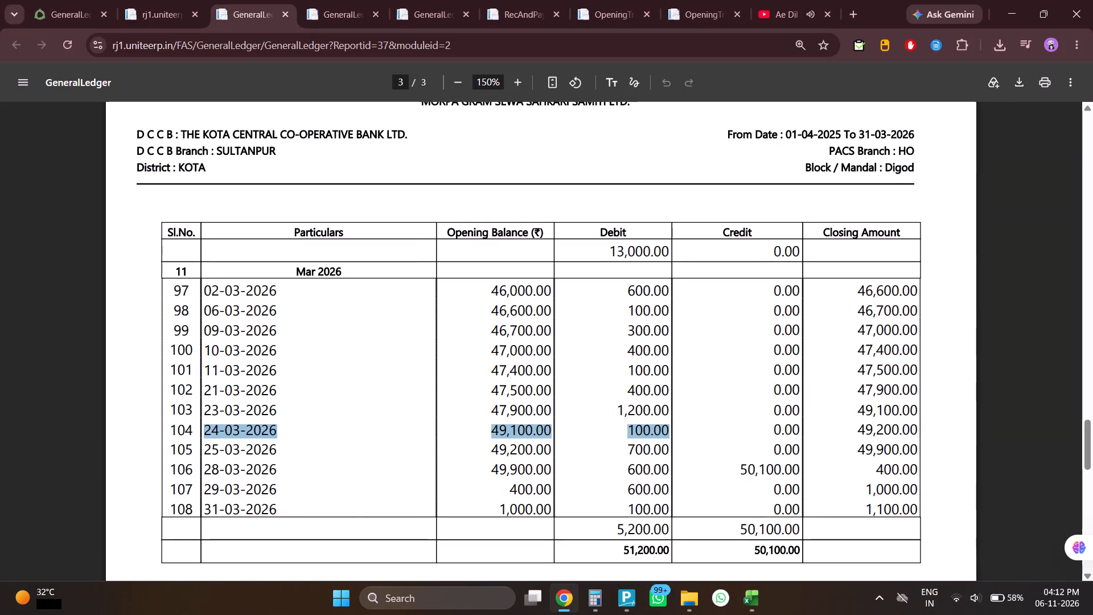
key(alt+Tab)
key(alt+Tab)
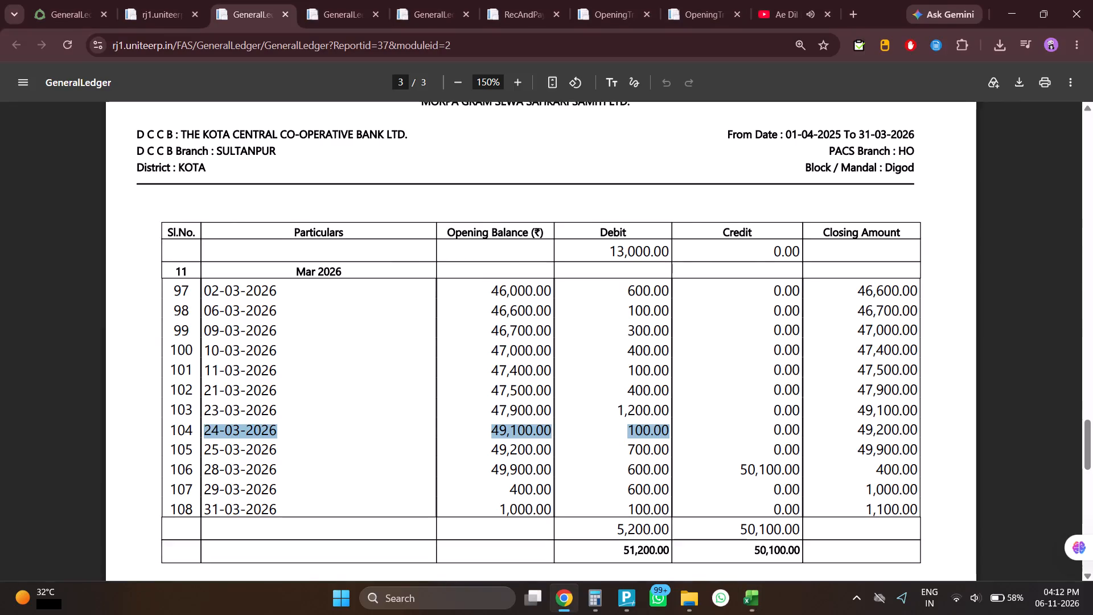
key(alt+Tab)
scroll(766, 459, up, 2)
scroll(766, 459, down, 1)
scroll(766, 459, up, 20)
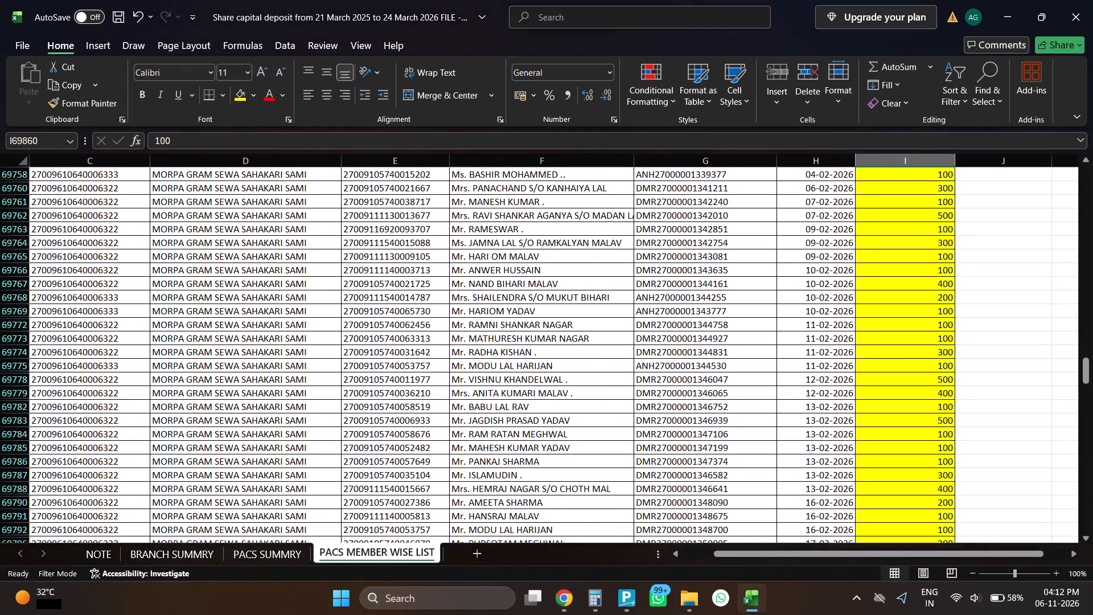
scroll(766, 459, up, 20)
scroll(766, 459, up, 20)
scroll(766, 459, up, 10)
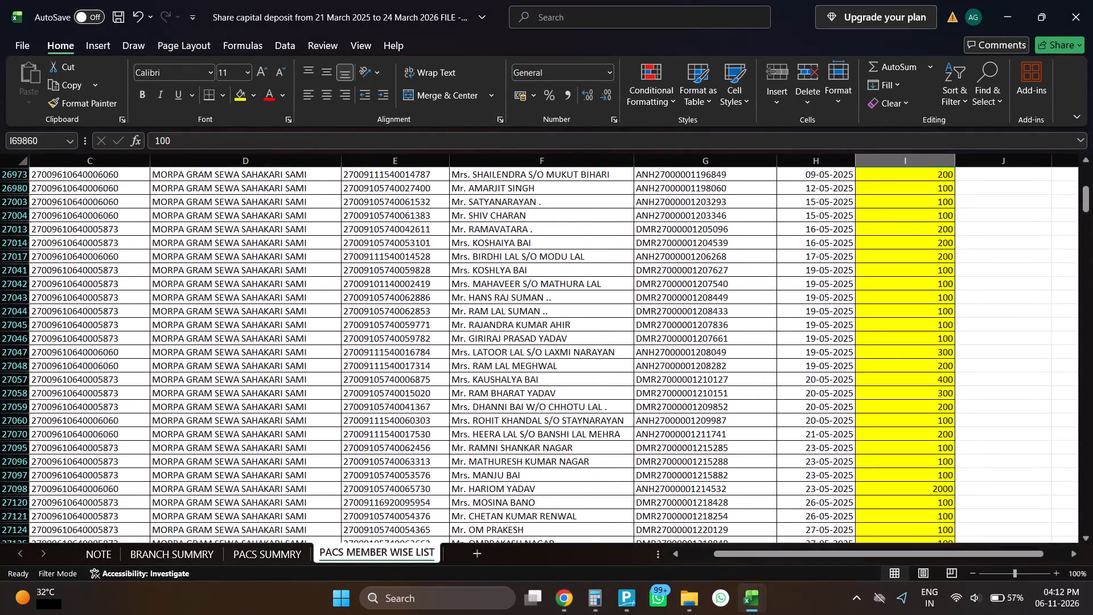
scroll(766, 459, up, 20)
scroll(766, 459, up, 4)
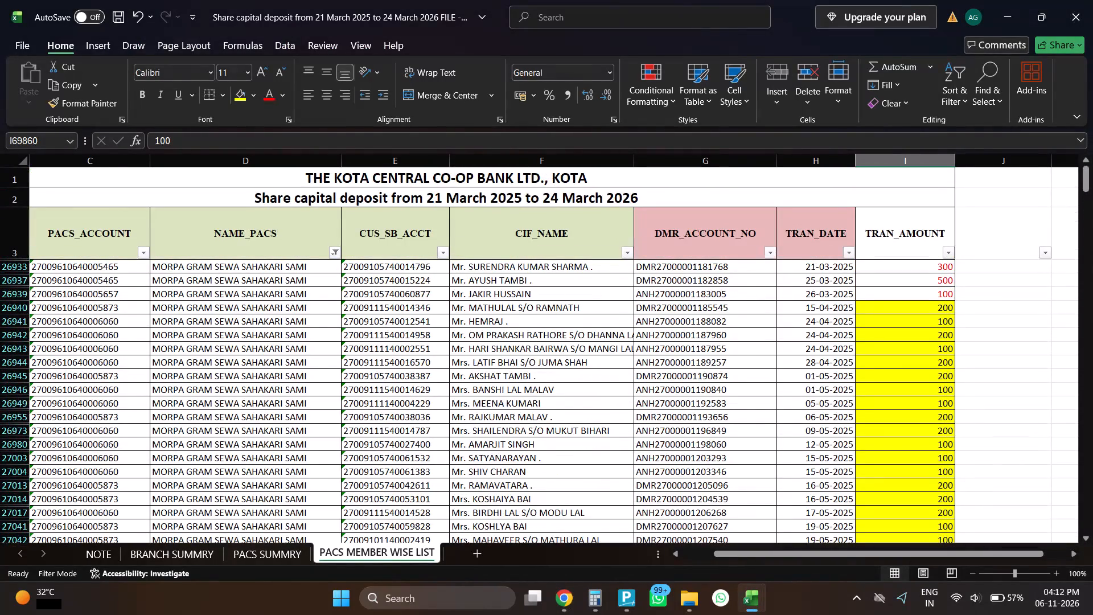
In the 25 March 2026 to 31 March 2026 workbook, check the four 25-03-2026 deposits against the General Ledger debit for that date.
key(alt+Tab)
key(alt+Tab)
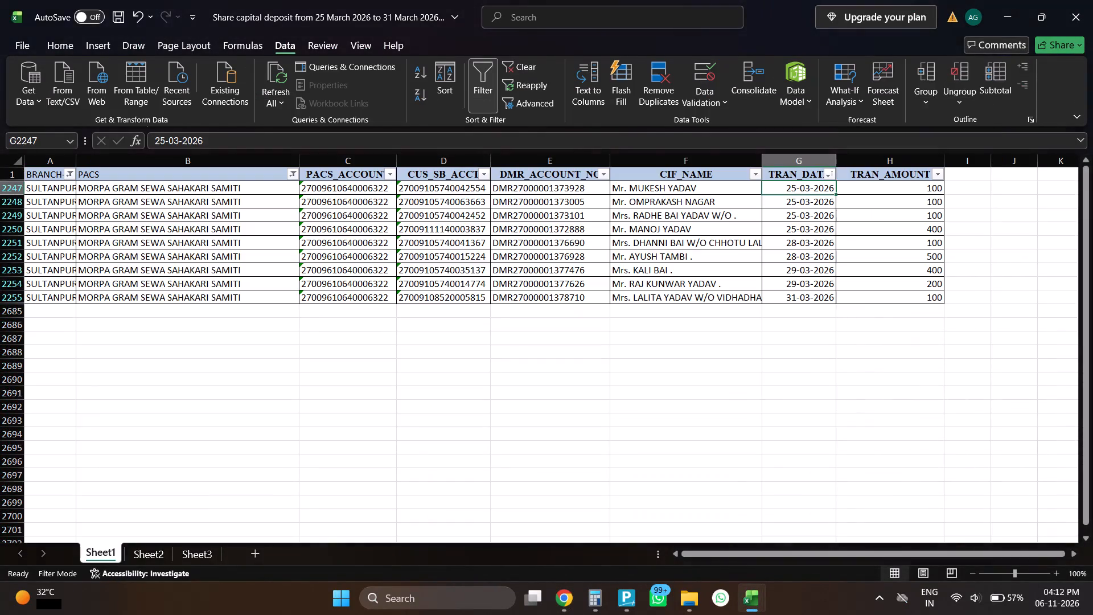
click(838, 372)
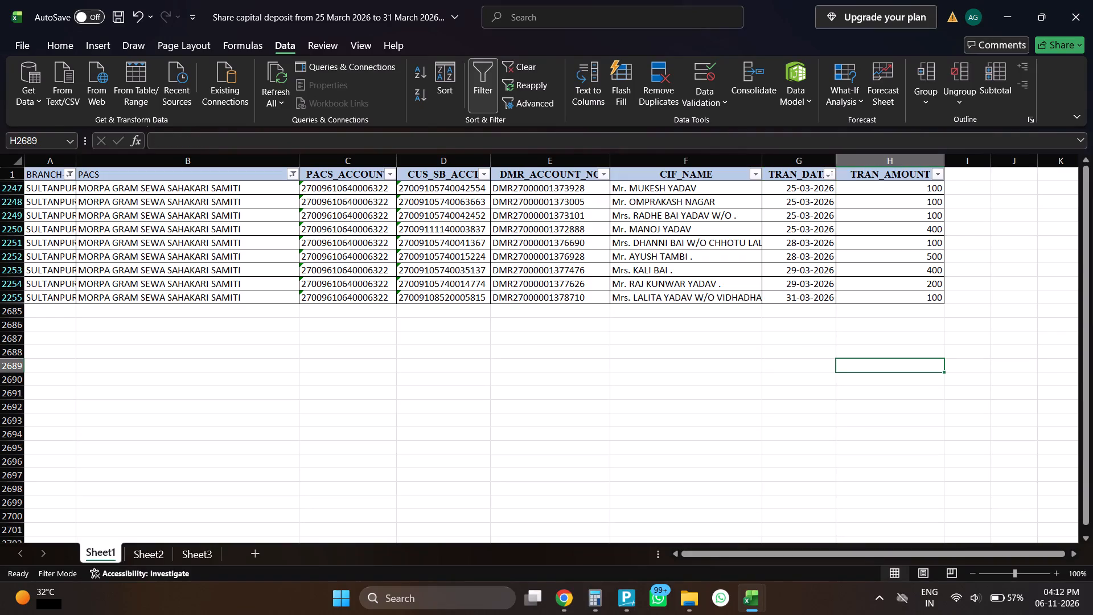
drag(861, 188, 862, 224)
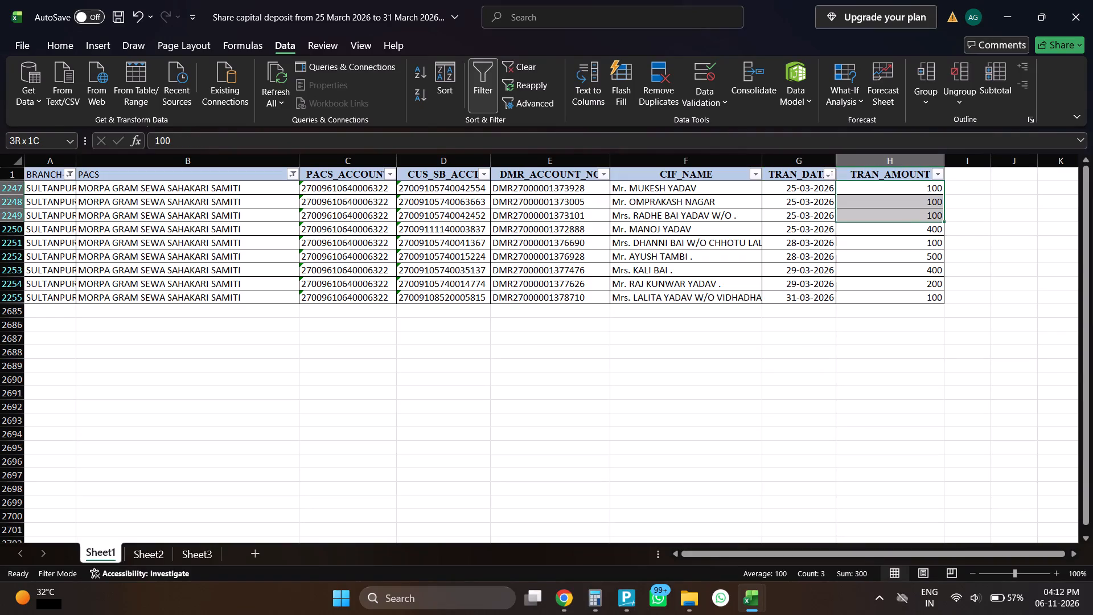
drag(862, 224, 862, 227)
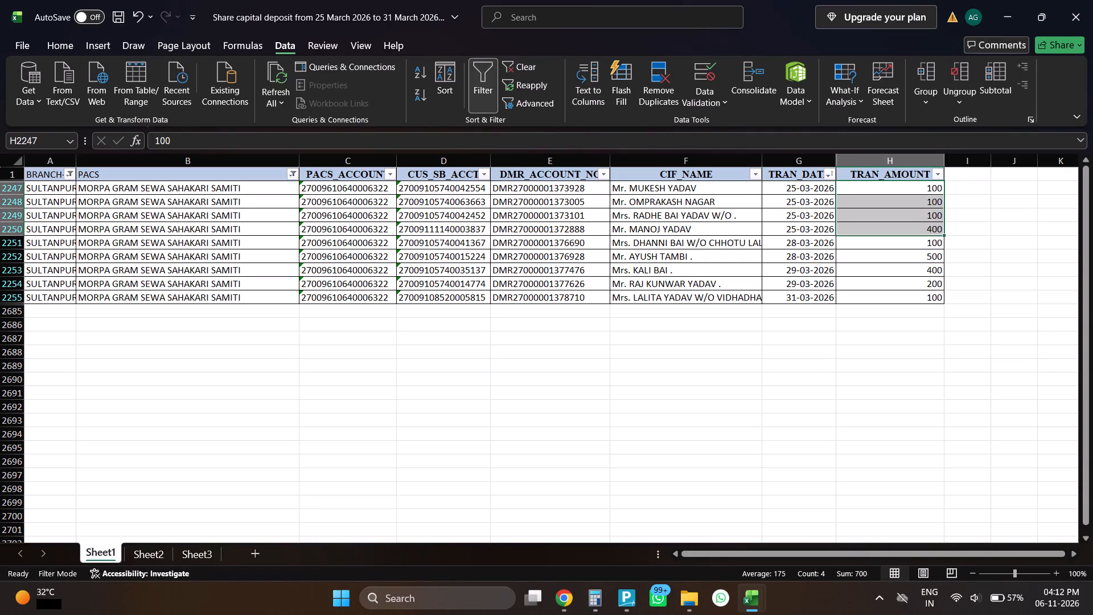
key(alt+Tab)
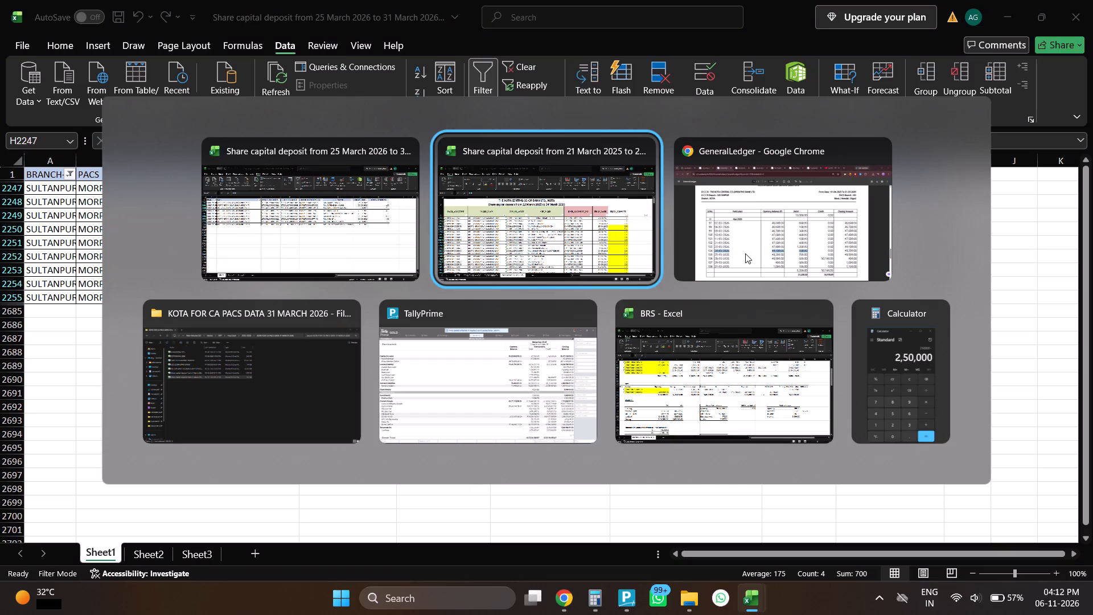
key(alt+Tab)
key(alt+Tab)
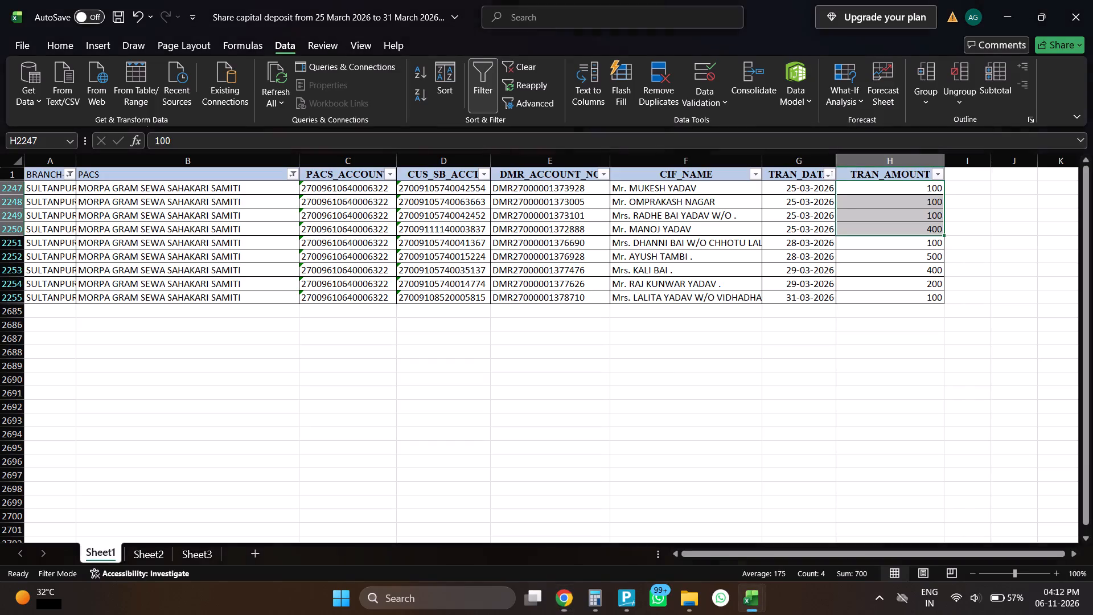
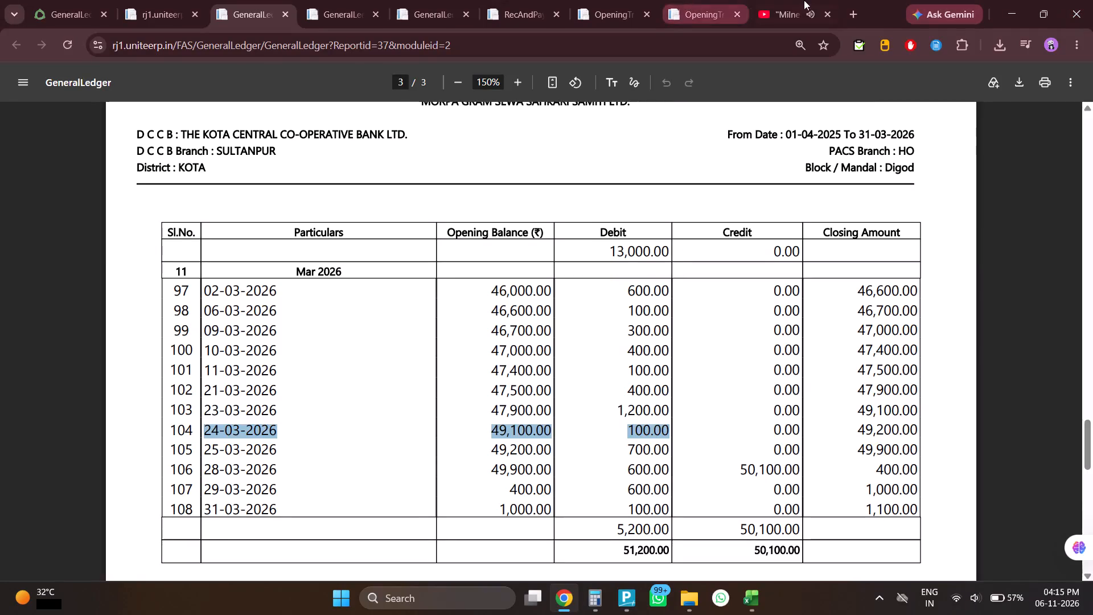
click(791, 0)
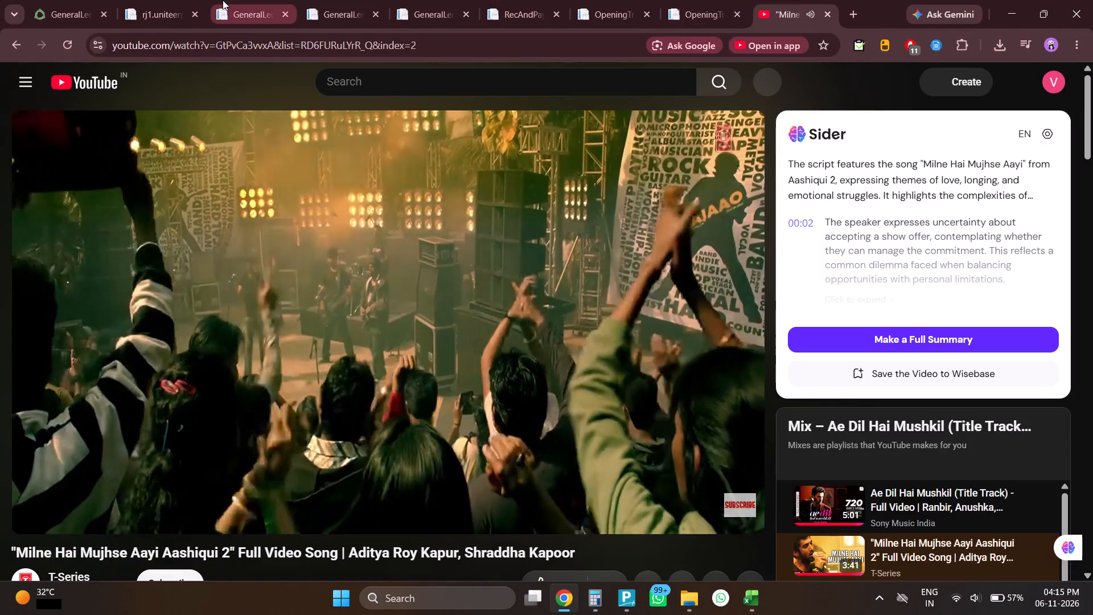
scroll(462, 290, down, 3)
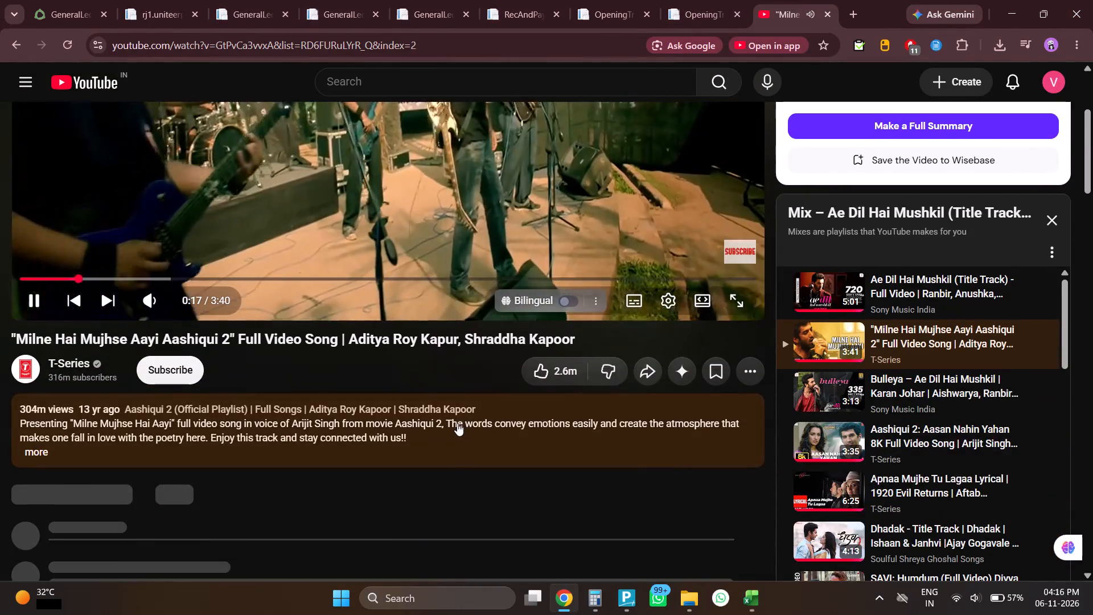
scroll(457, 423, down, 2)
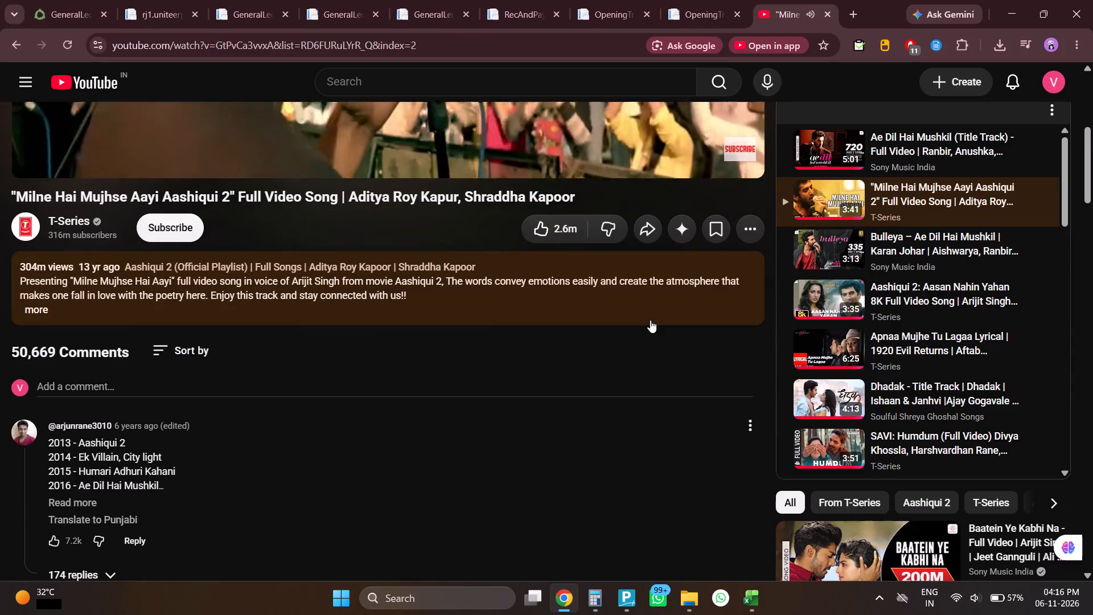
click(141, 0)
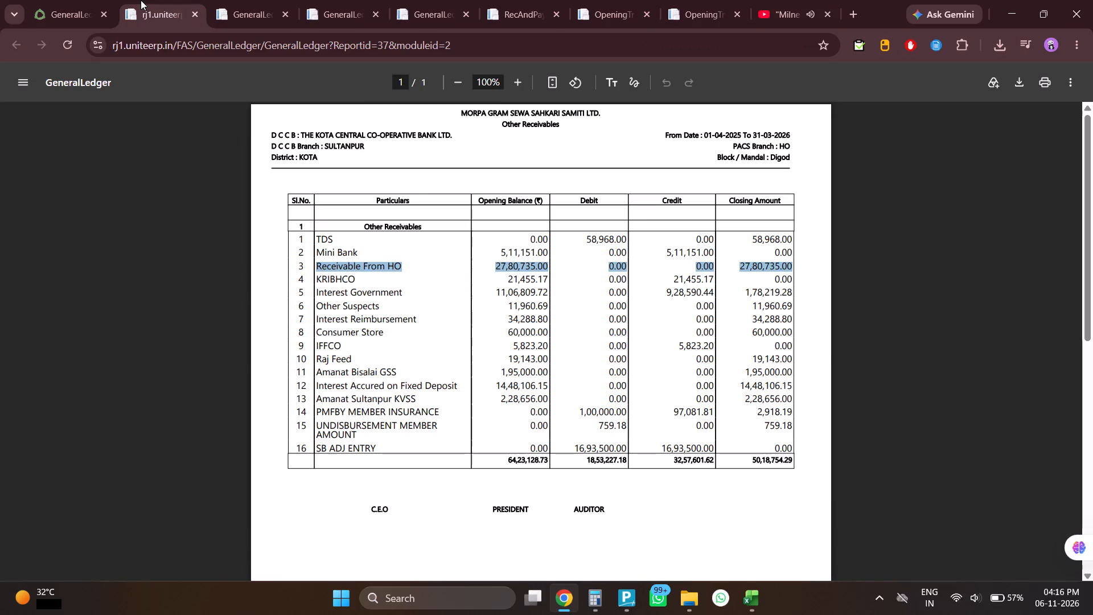
Recheck the four 25-03-2026 deposits against the General Ledger debit for that date and highlight their amounts yellow.
click(256, 7)
key(alt+Tab)
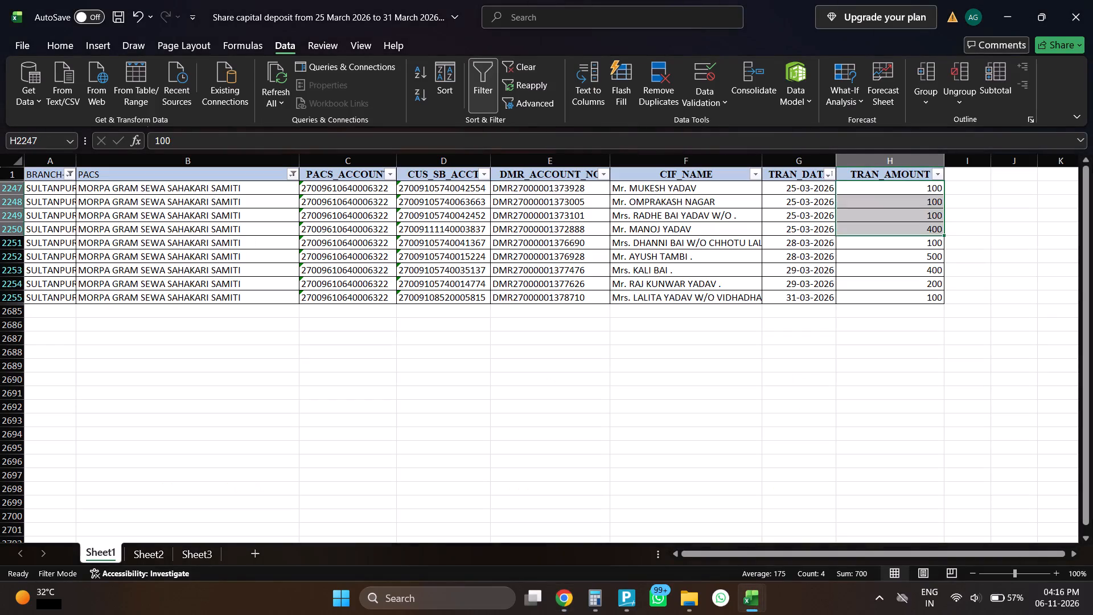
key(alt+Tab)
key(alt+Tab)
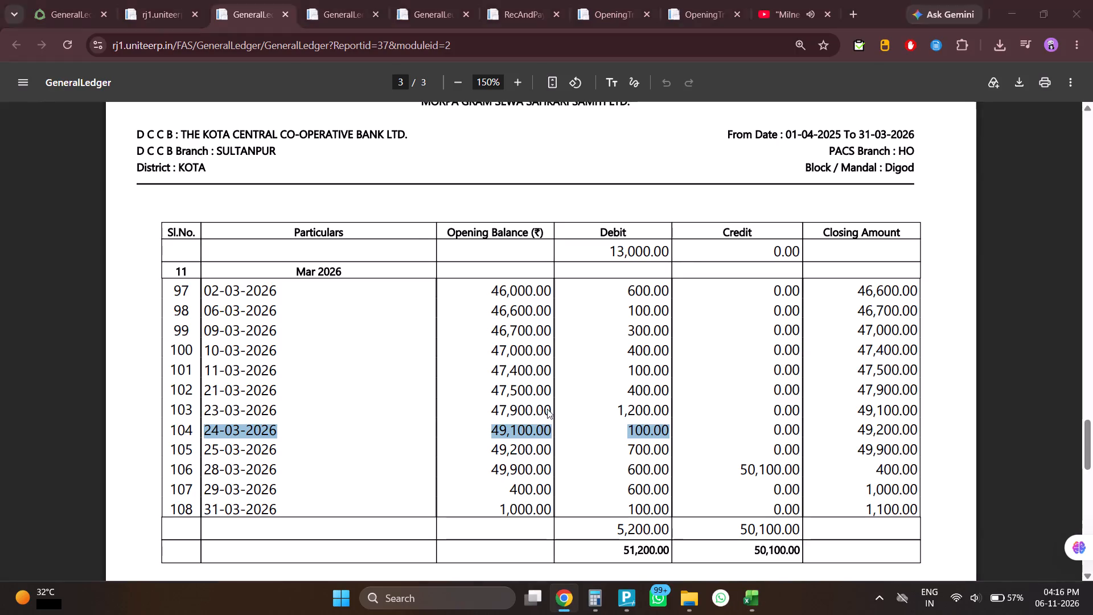
key(alt+Tab)
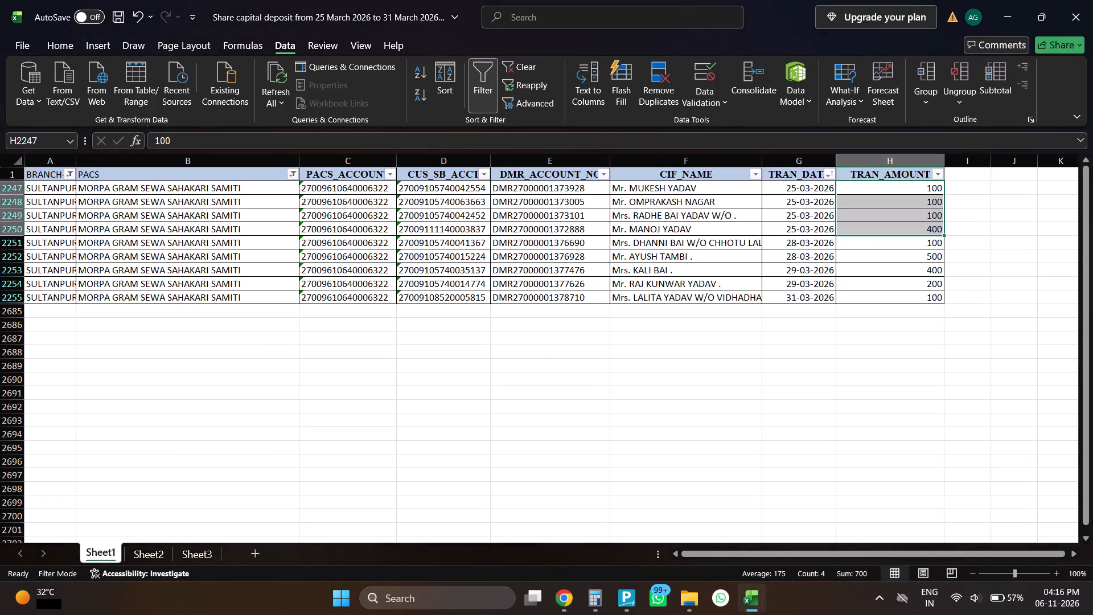
drag(204, 447, 285, 452)
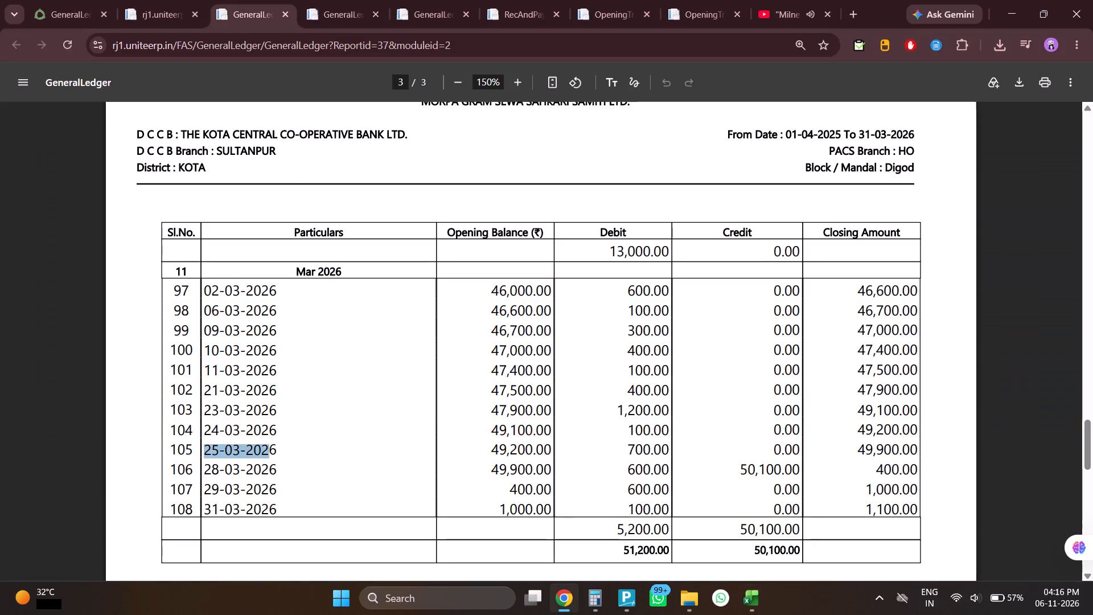
drag(285, 452, 665, 449)
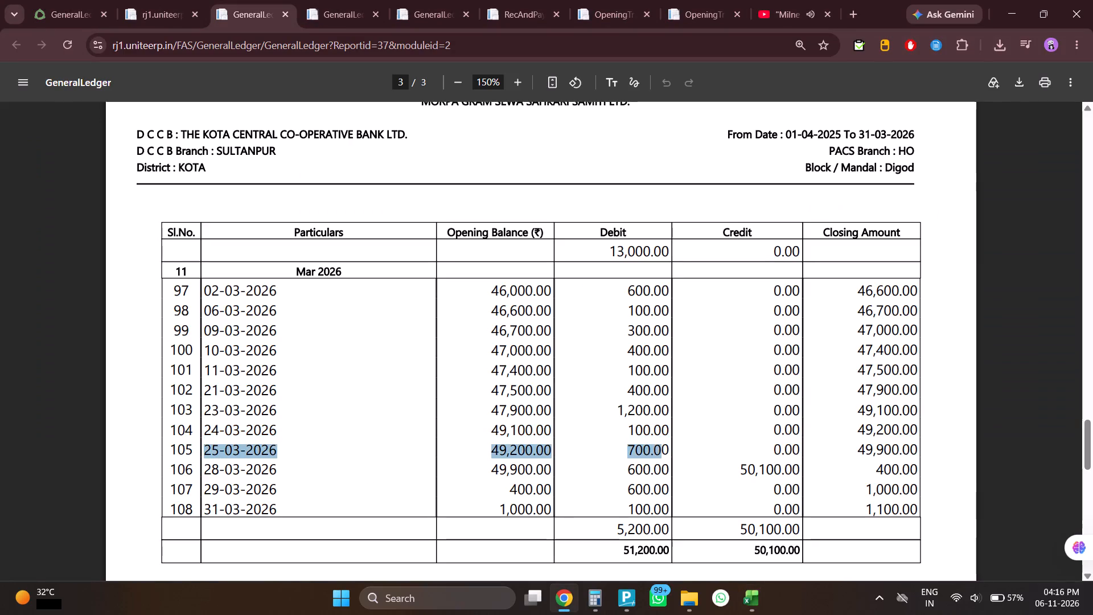
key(alt+Tab)
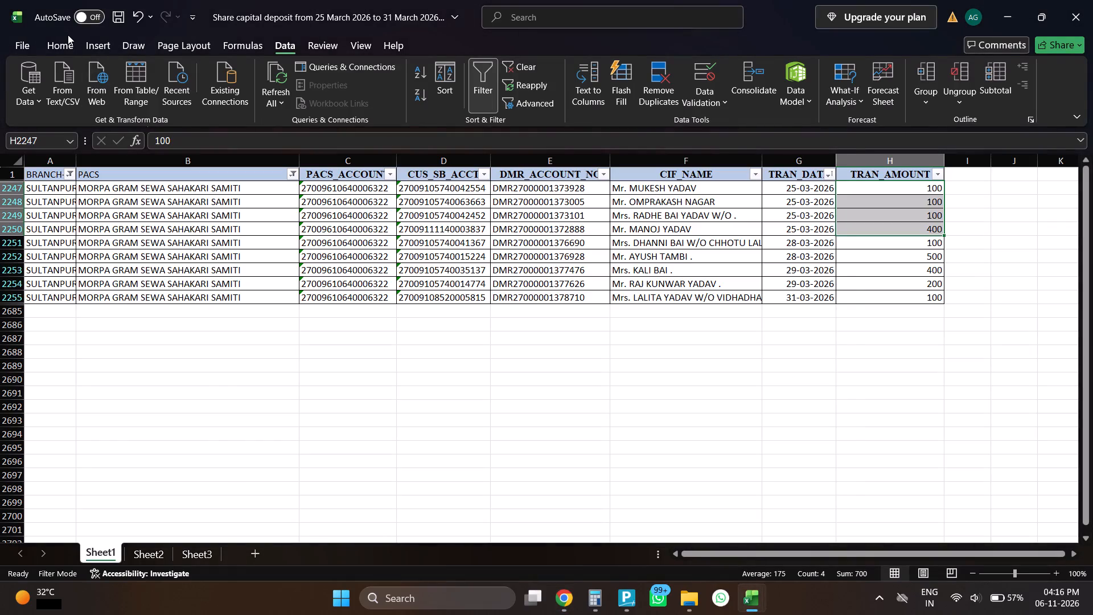
click(68, 35)
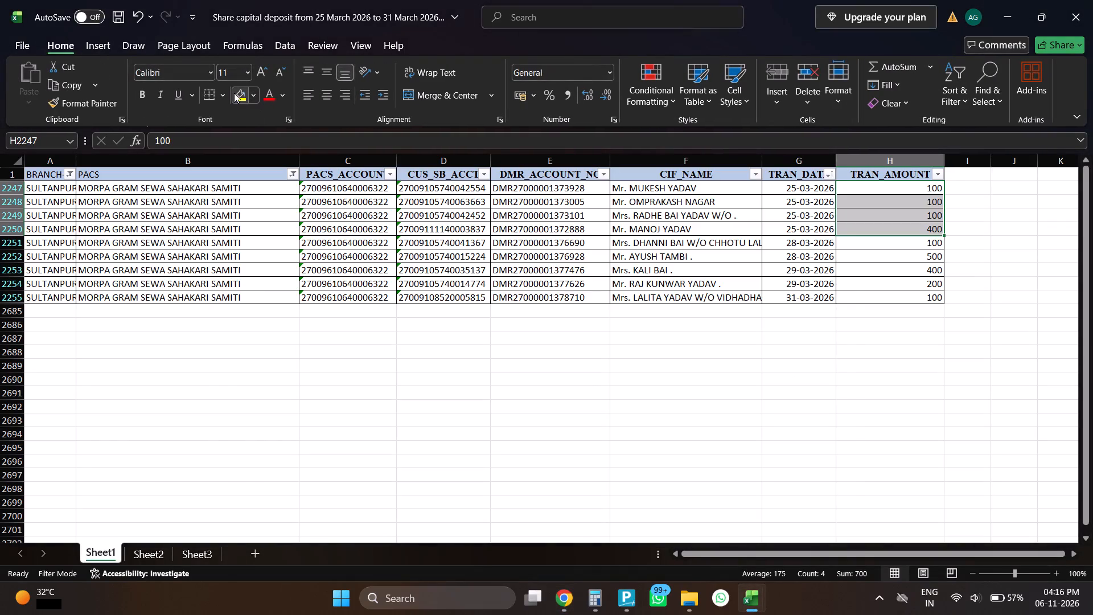
click(234, 93)
Check the two 28-03-2026 deposits against the General Ledger debit for that date and highlight their amounts yellow.
key(alt+Tab)
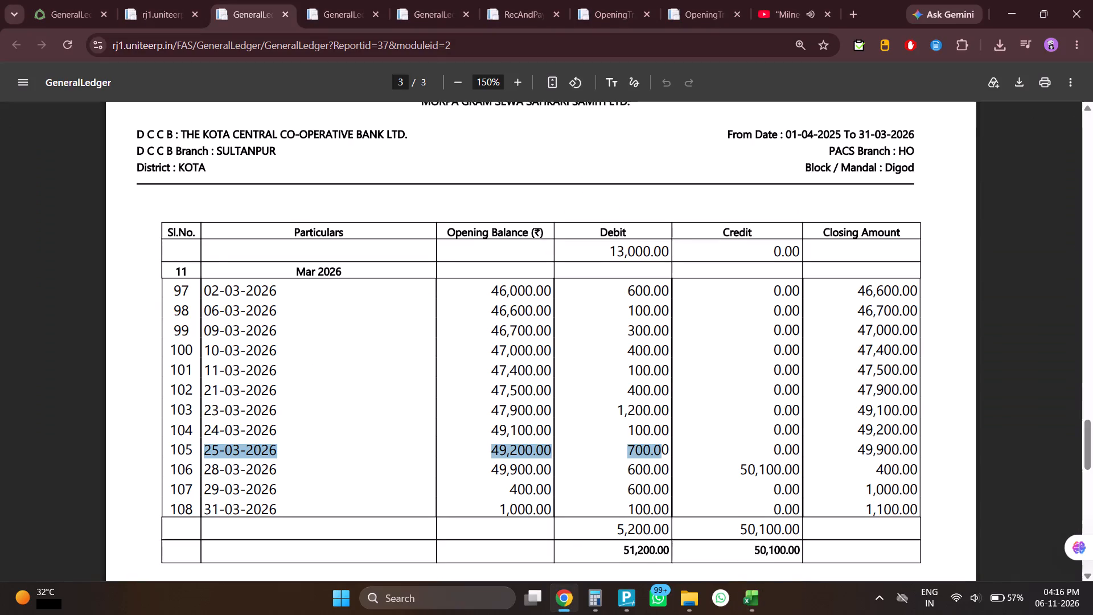
drag(206, 466, 687, 470)
key(alt+Tab)
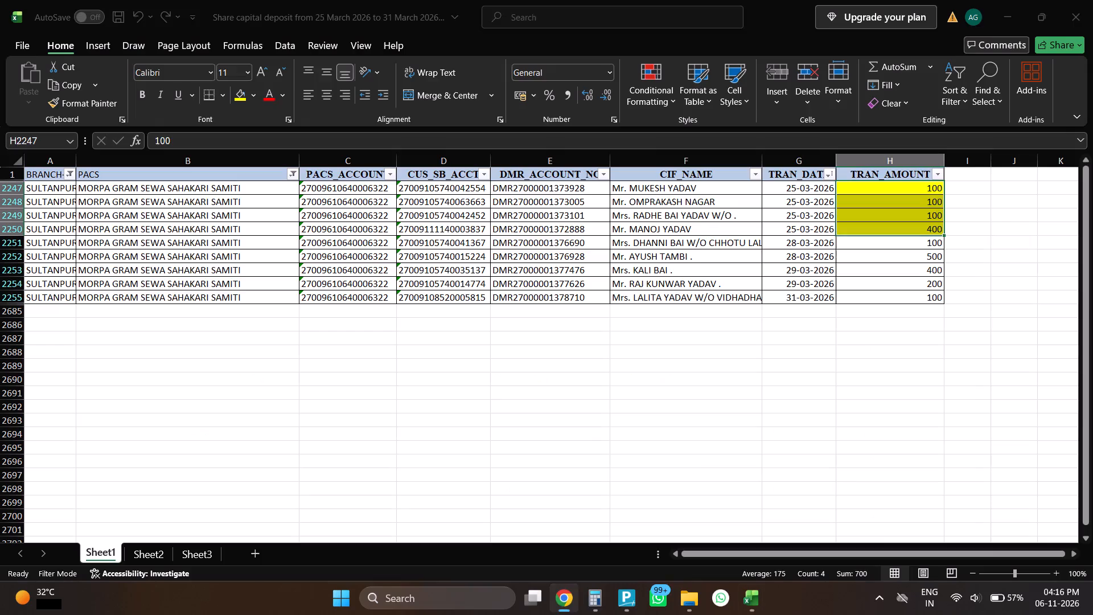
drag(877, 245, 878, 253)
key(alt+Tab)
key(alt+Tab)
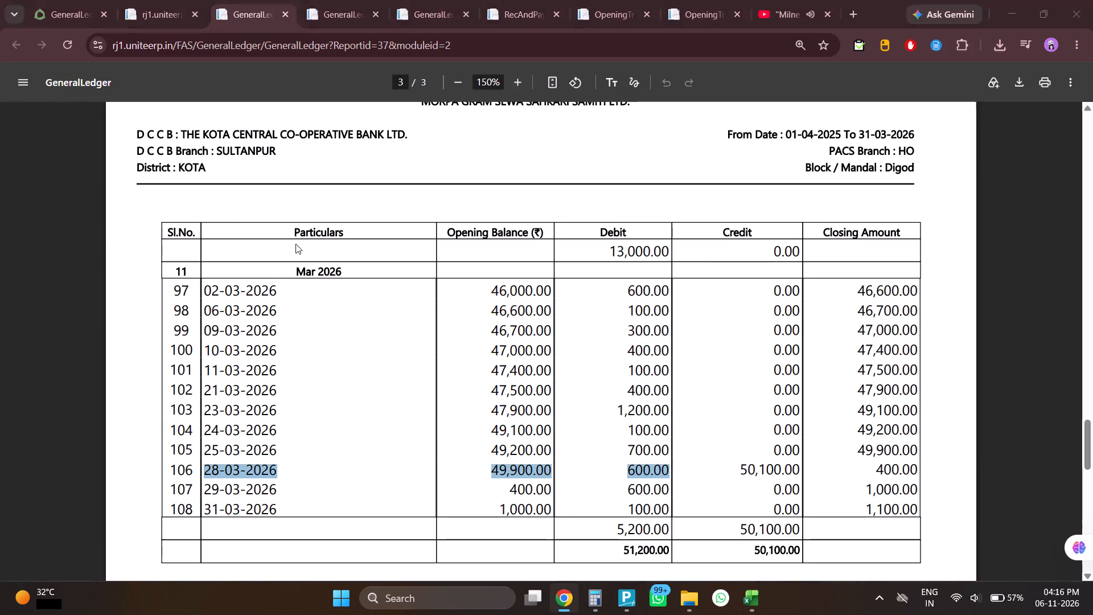
click(241, 91)
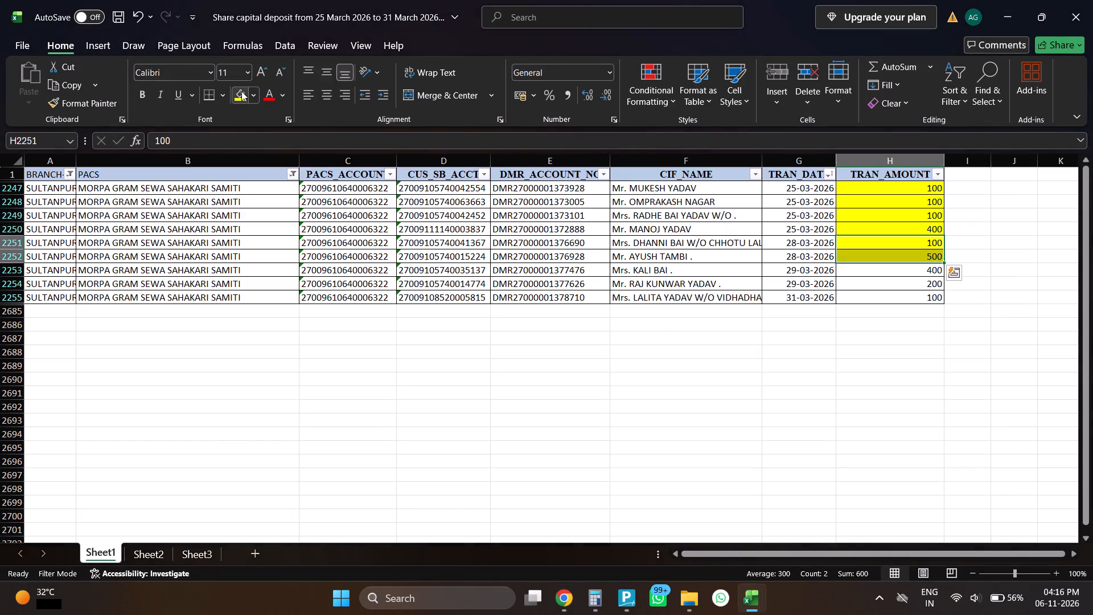
Check the two 29-03-2026 deposits against the General Ledger debit for that date and highlight their amounts yellow.
key(alt+Tab)
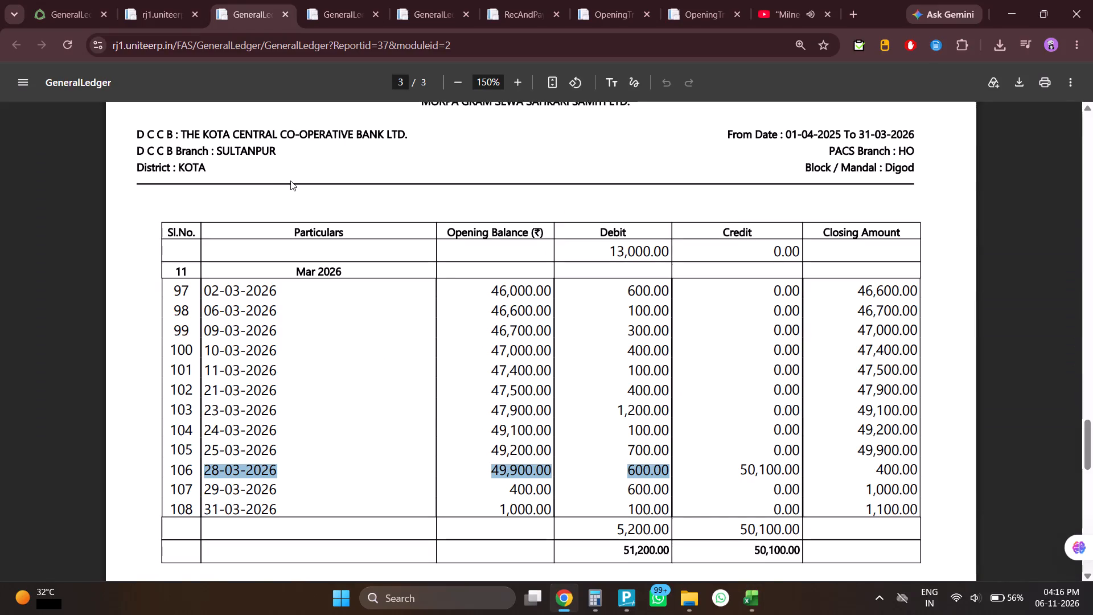
key(alt+Tab)
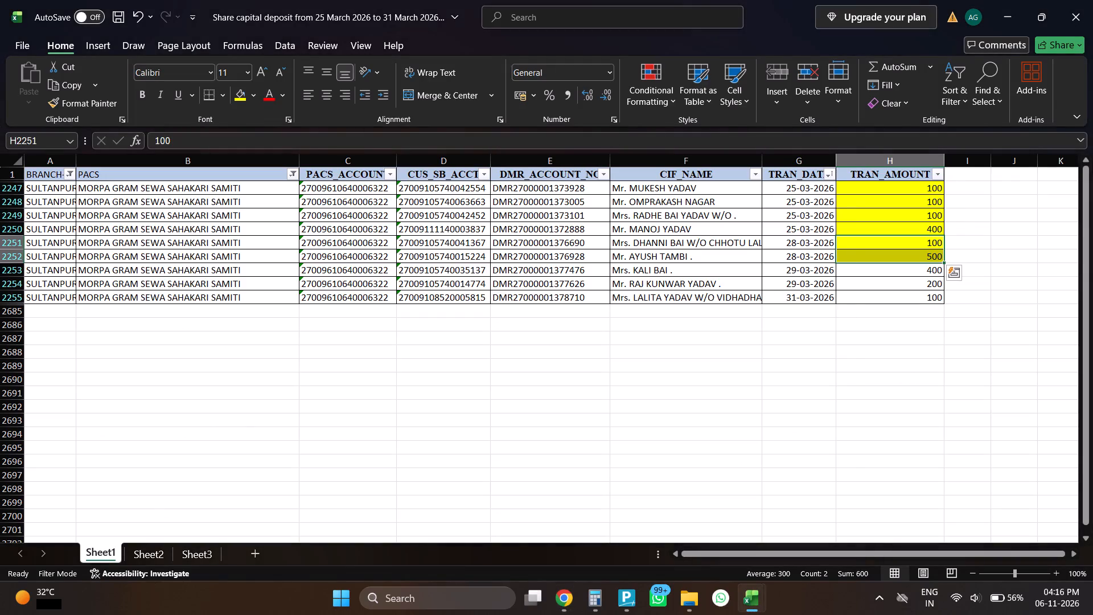
drag(882, 276, 882, 275)
drag(882, 275, 884, 284)
key(alt+Tab)
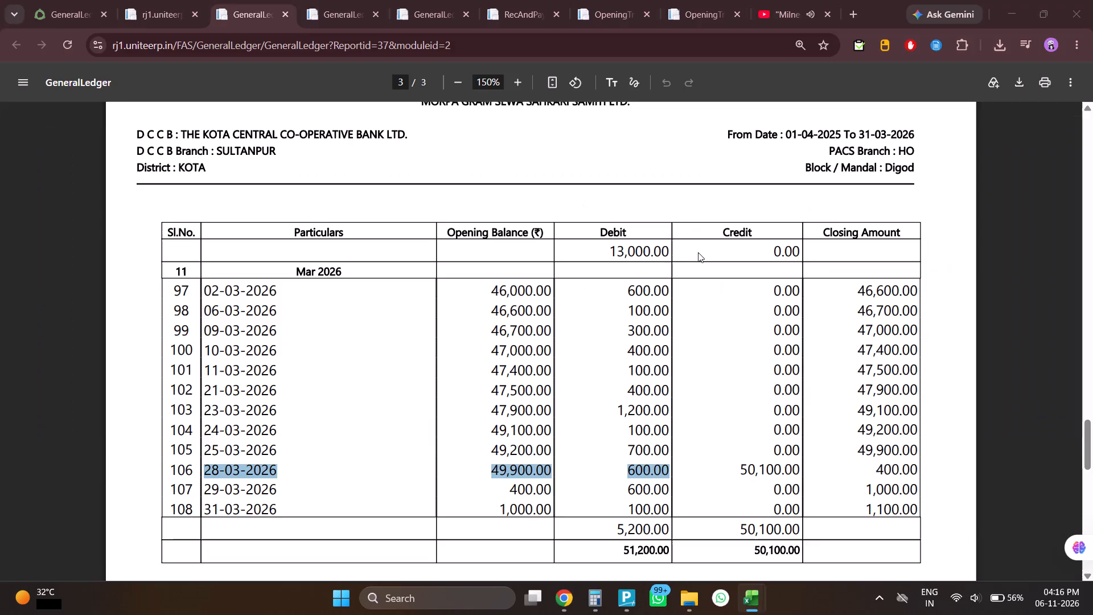
key(alt+Tab)
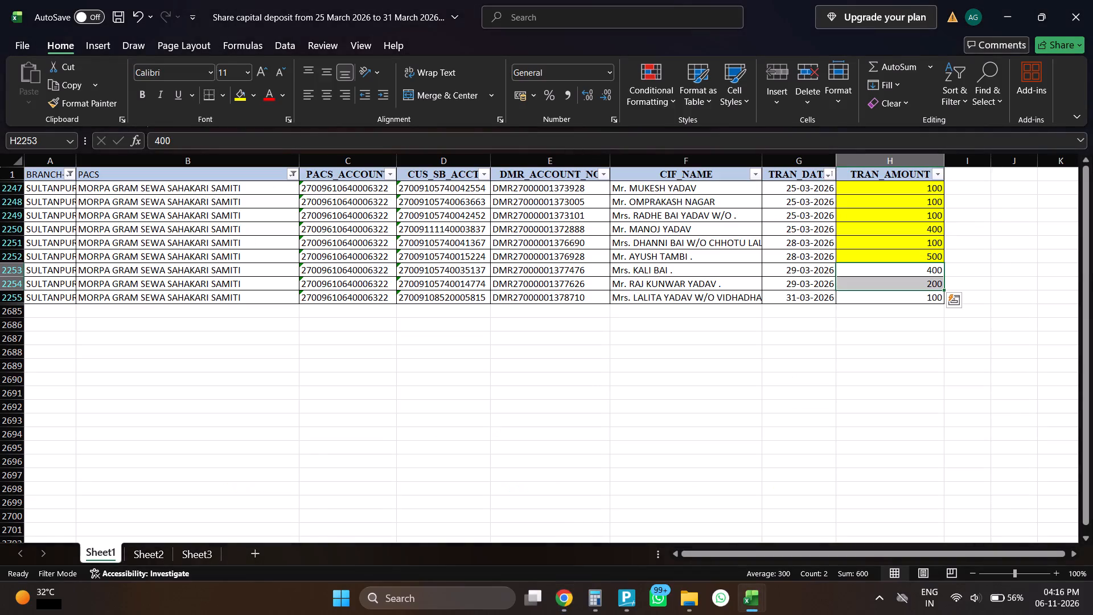
key(alt+Tab)
key(alt+Tab)
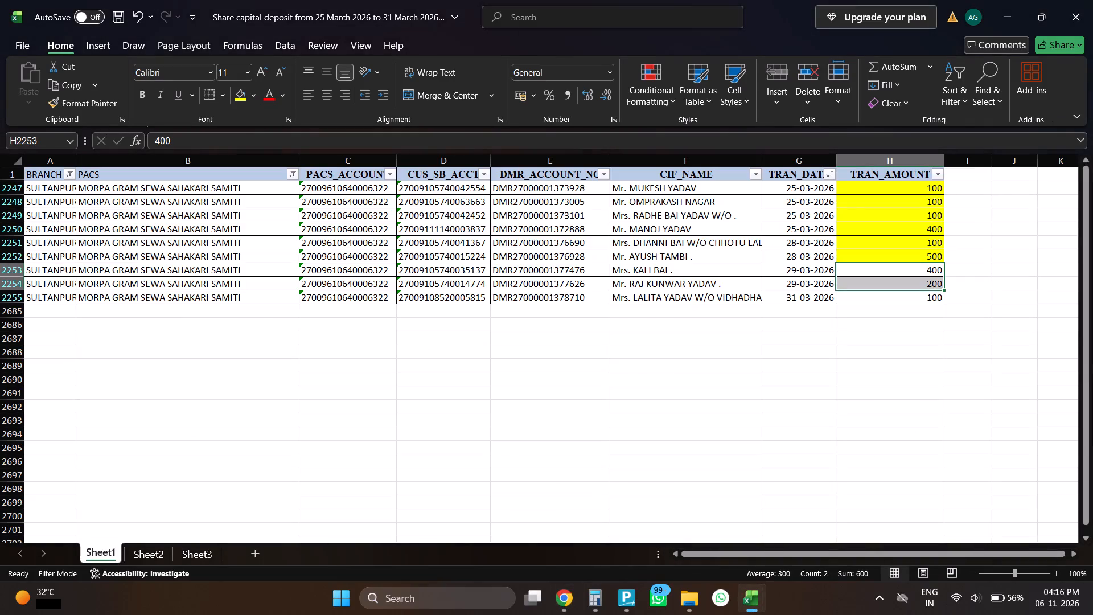
key(alt+Tab)
key(alt+Tab)
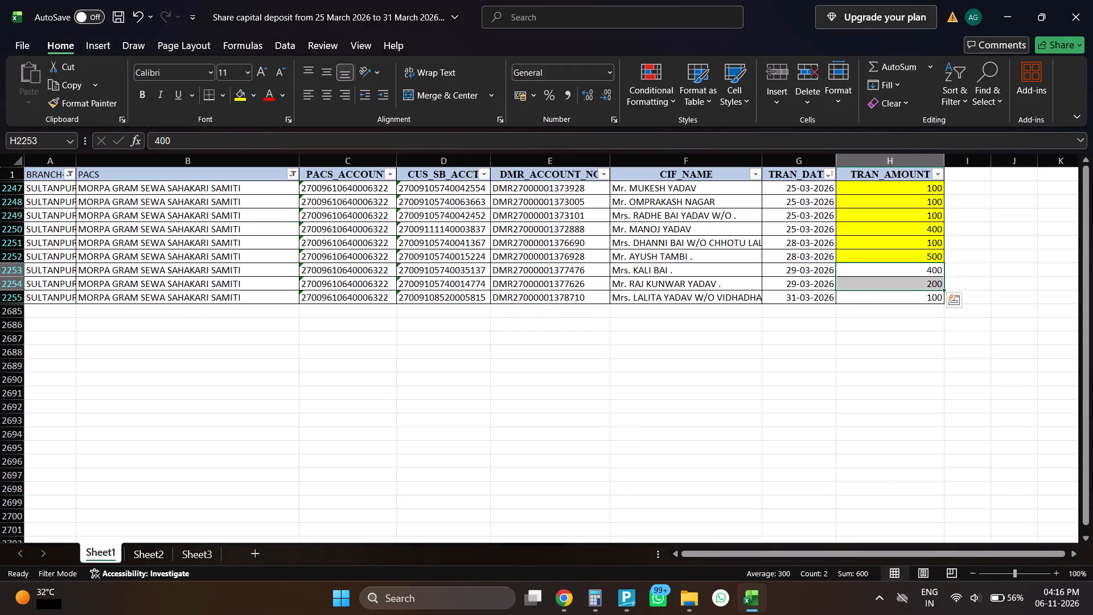
key(alt+Tab)
key(alt+Tab)
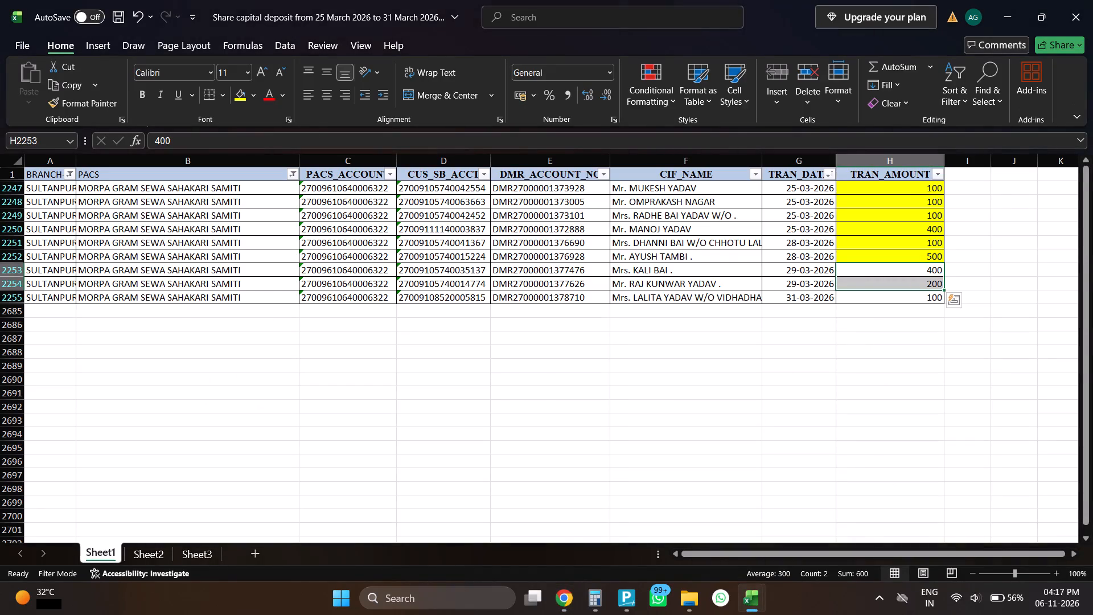
key(alt+Tab)
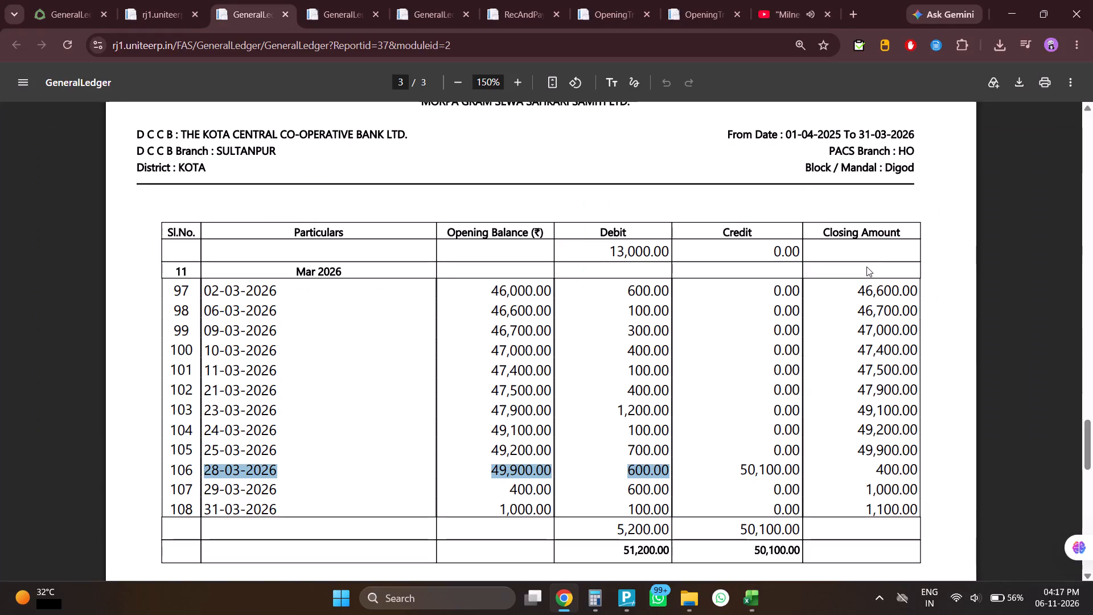
key(alt+Tab)
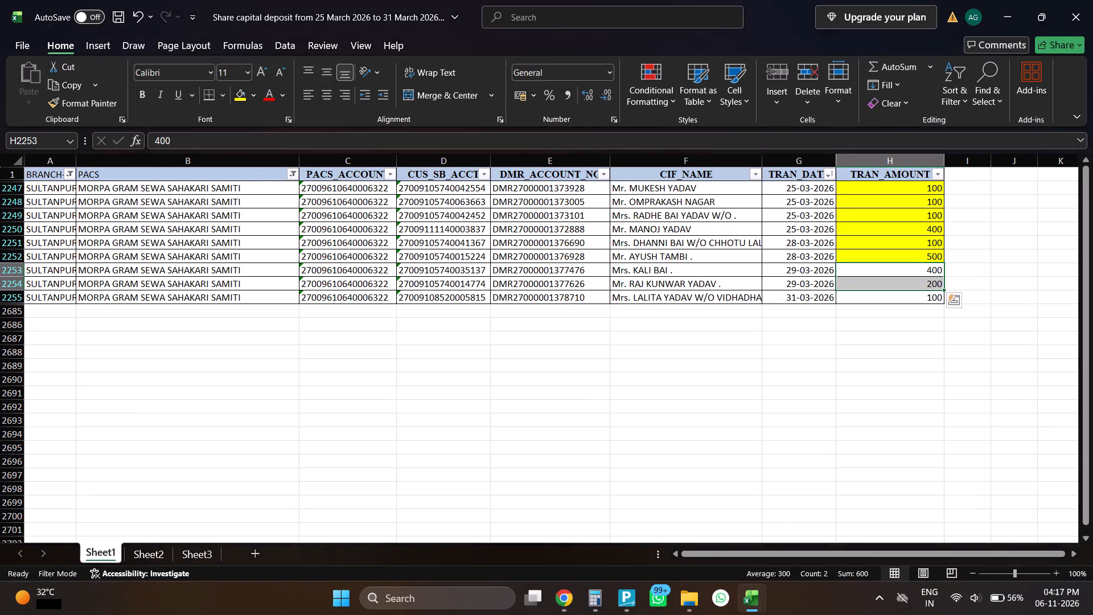
key(alt+Tab)
drag(202, 490, 270, 493)
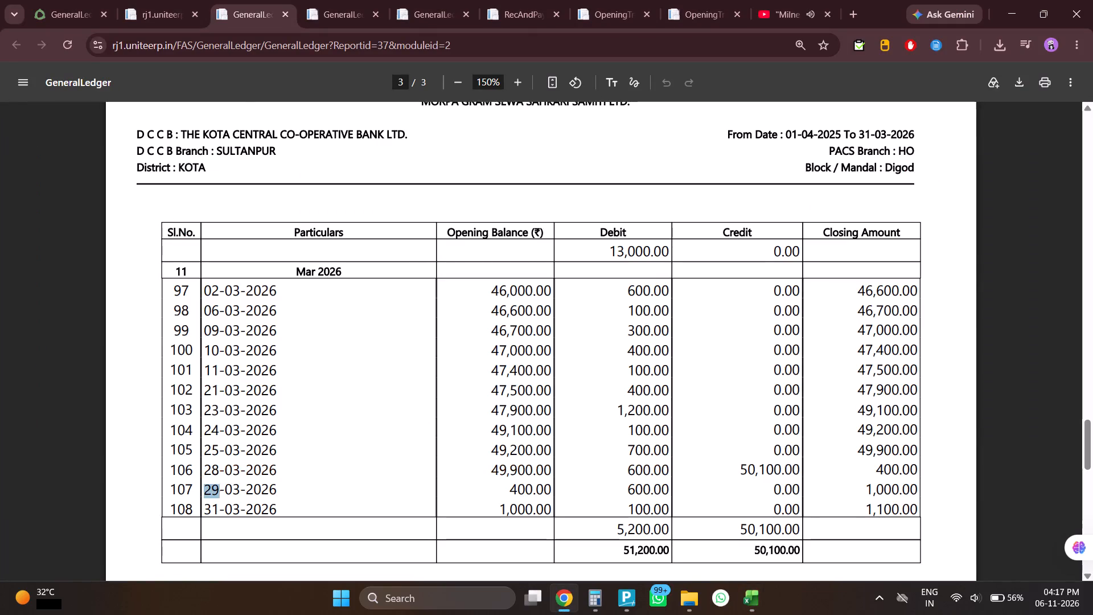
drag(270, 493, 680, 493)
key(alt+Tab)
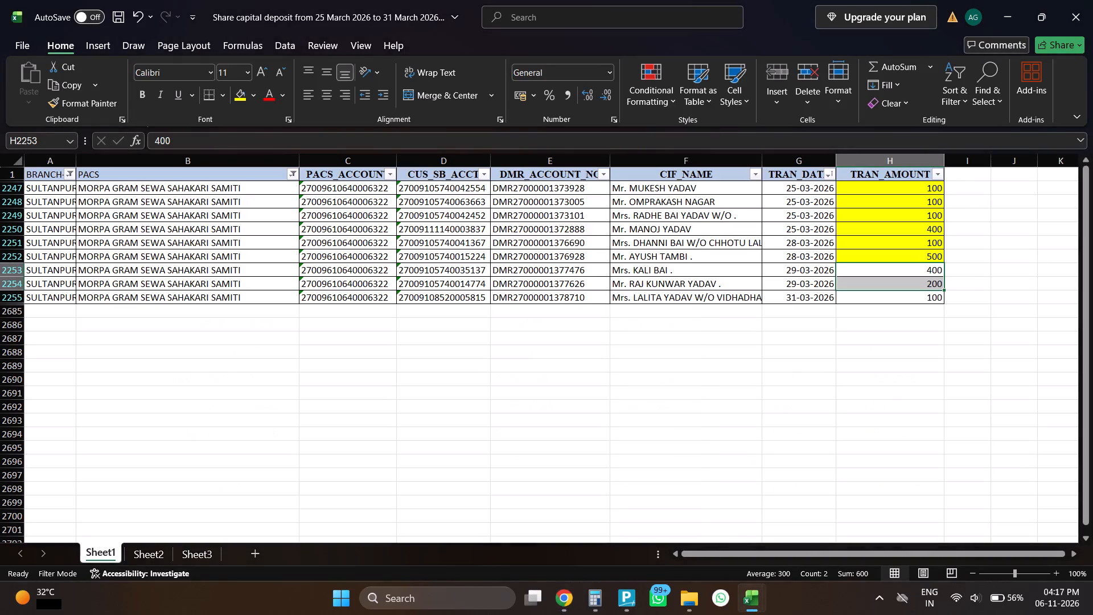
click(237, 99)
Check the 31-03-2026 deposit against the General Ledger debit for that date and highlight its amount yellow.
key(alt+Tab)
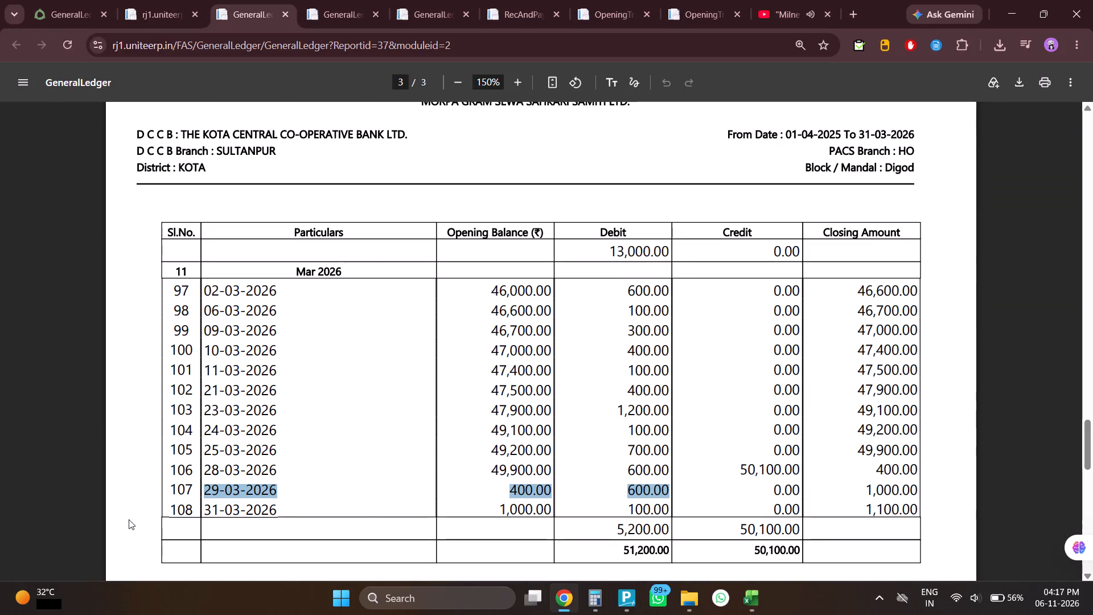
key(alt+Tab)
click(894, 301)
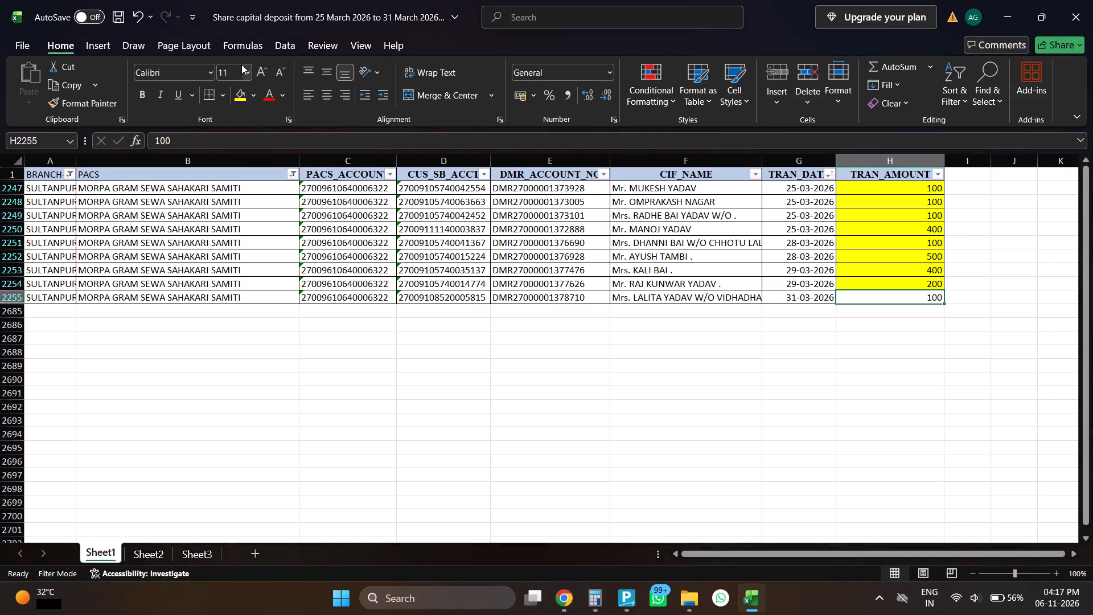
click(244, 100)
Total the highlighted TRAN_AMOUNT values from 25-03-2026 to 31-03-2026 and compare them with the March 2026 General Ledger debits.
drag(907, 184, 907, 203)
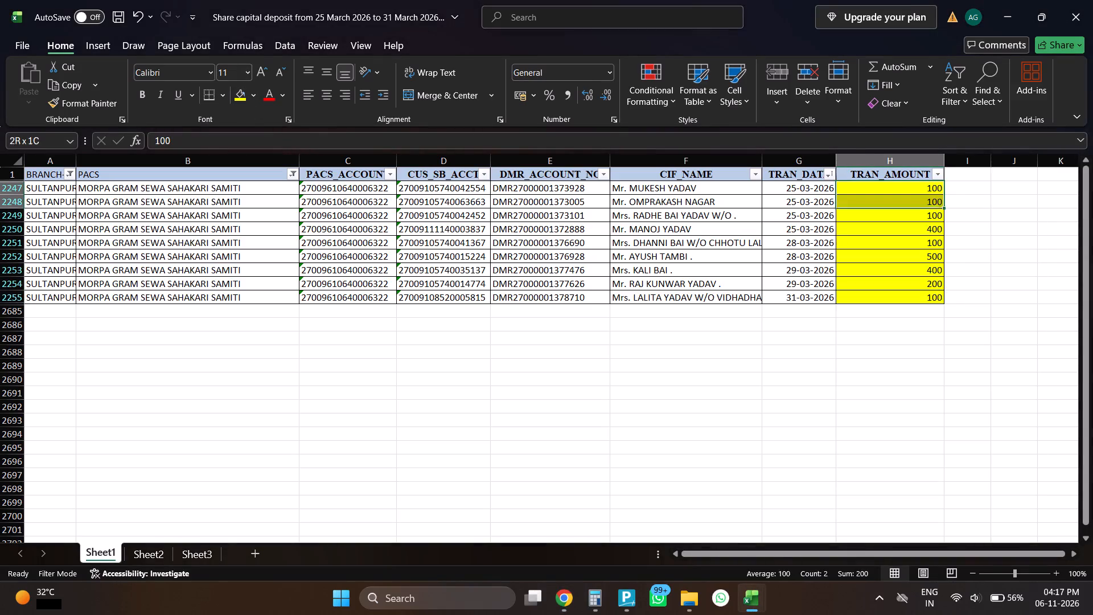
drag(907, 203, 906, 296)
key(alt+Tab)
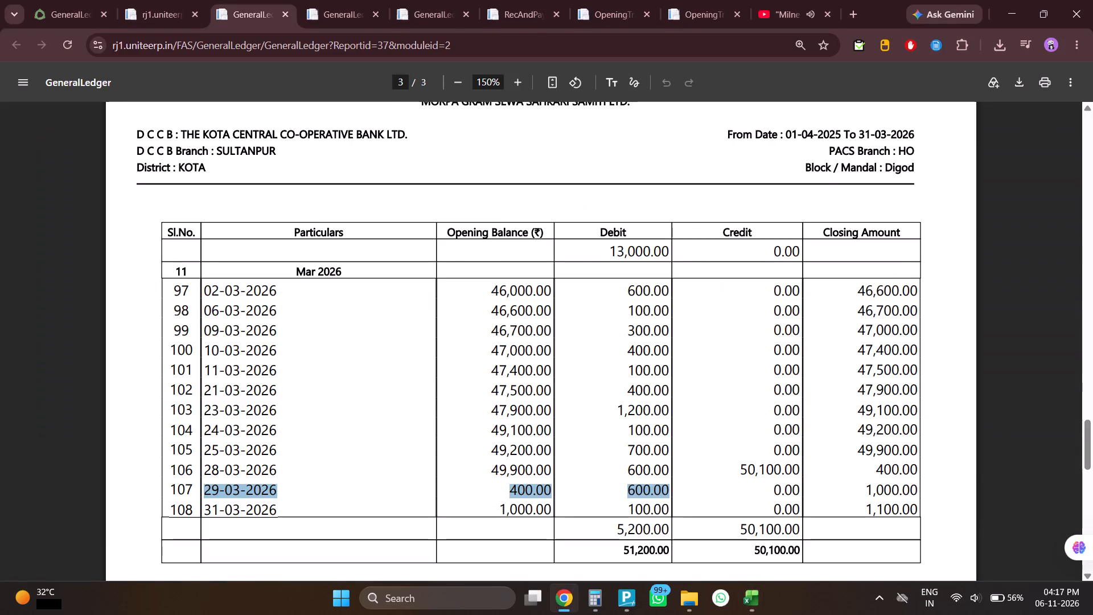
key(alt+Tab)
Total the highlighted TRAN_AMOUNT values from 02-03-2026 to 24-03-2026 in the 21 March 2025 to 24 March 2026 deposit workbook.
key(alt+Tab)
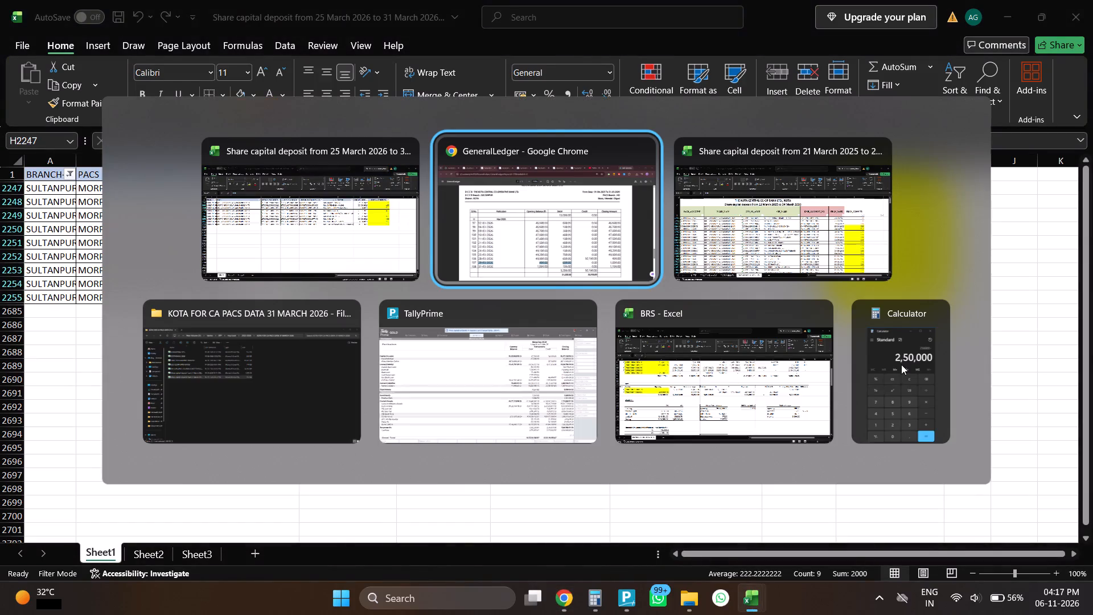
key(alt+Tab)
scroll(910, 376, down, 11)
scroll(928, 358, up, 1)
scroll(928, 358, down, 20)
scroll(928, 358, down, 10)
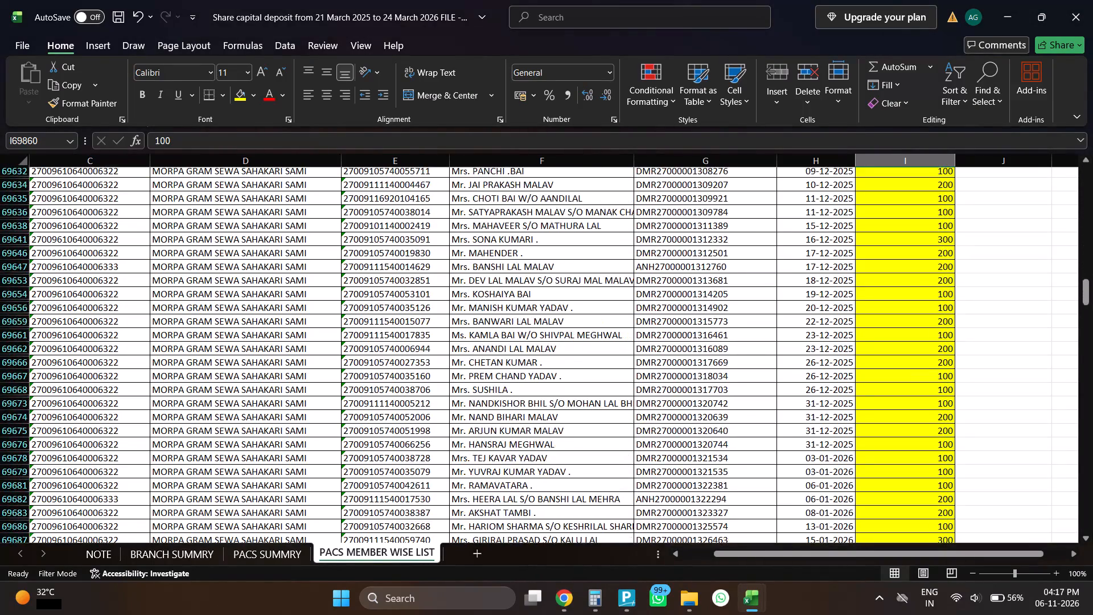
scroll(927, 355, down, 20)
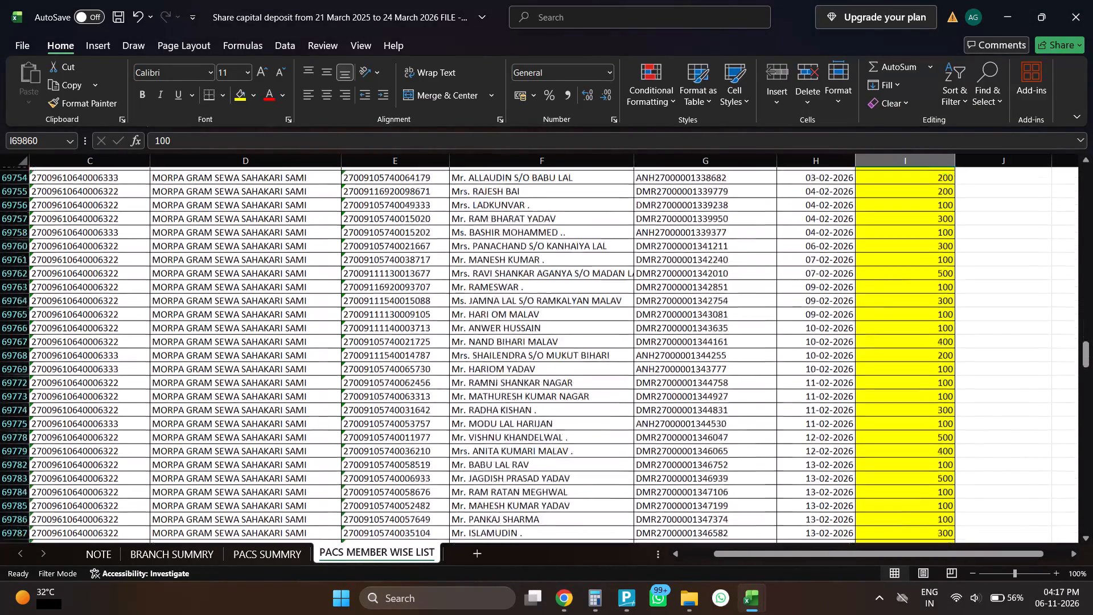
scroll(921, 360, down, 12)
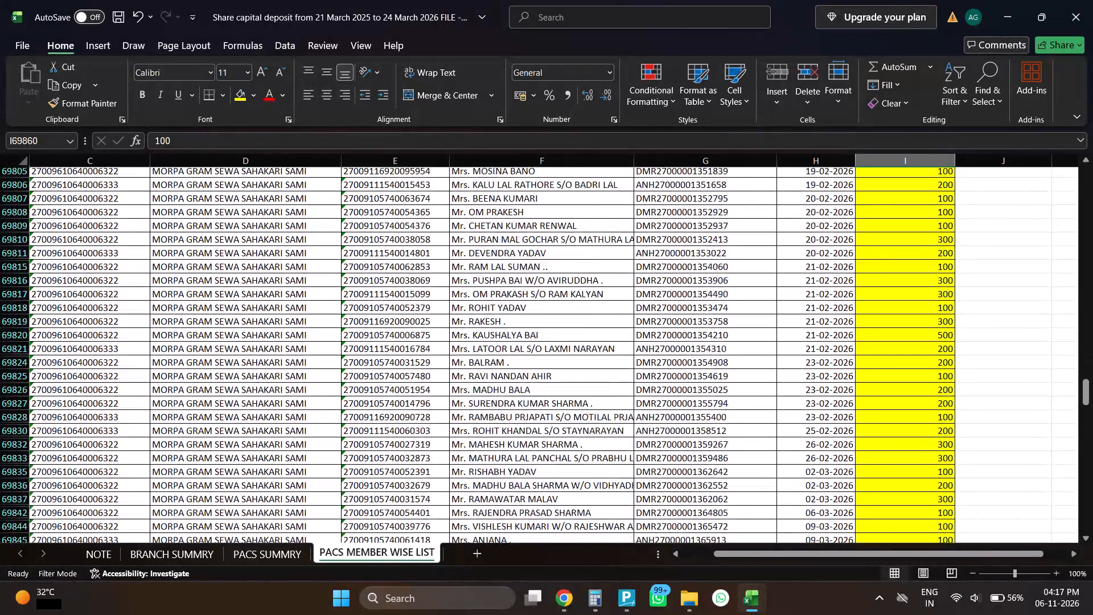
scroll(921, 360, down, 5)
scroll(921, 360, up, 2)
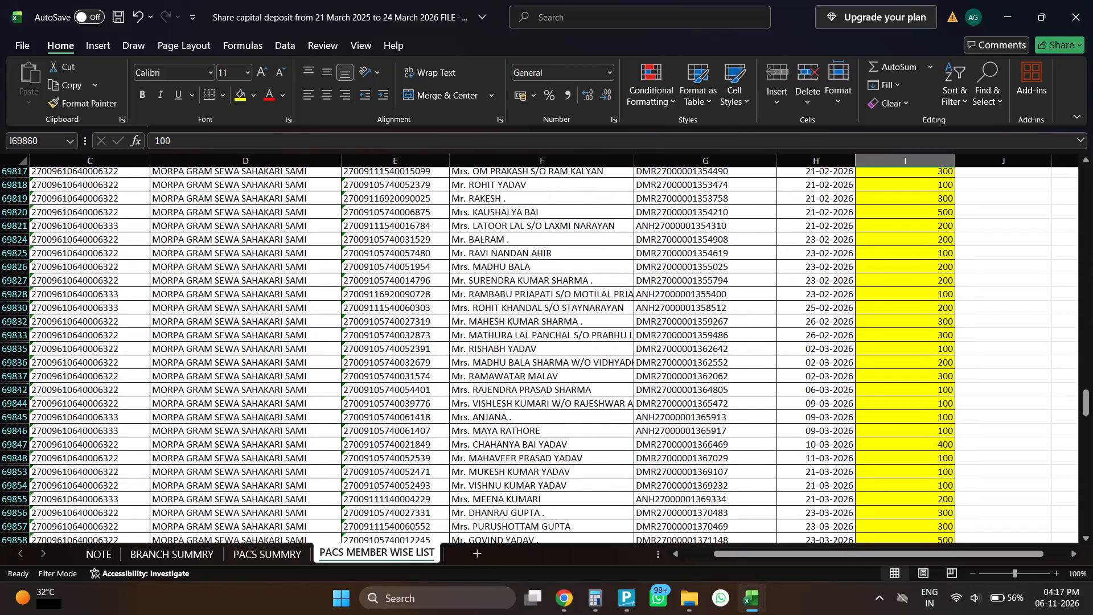
scroll(936, 368, down, 1)
scroll(908, 318, down, 1)
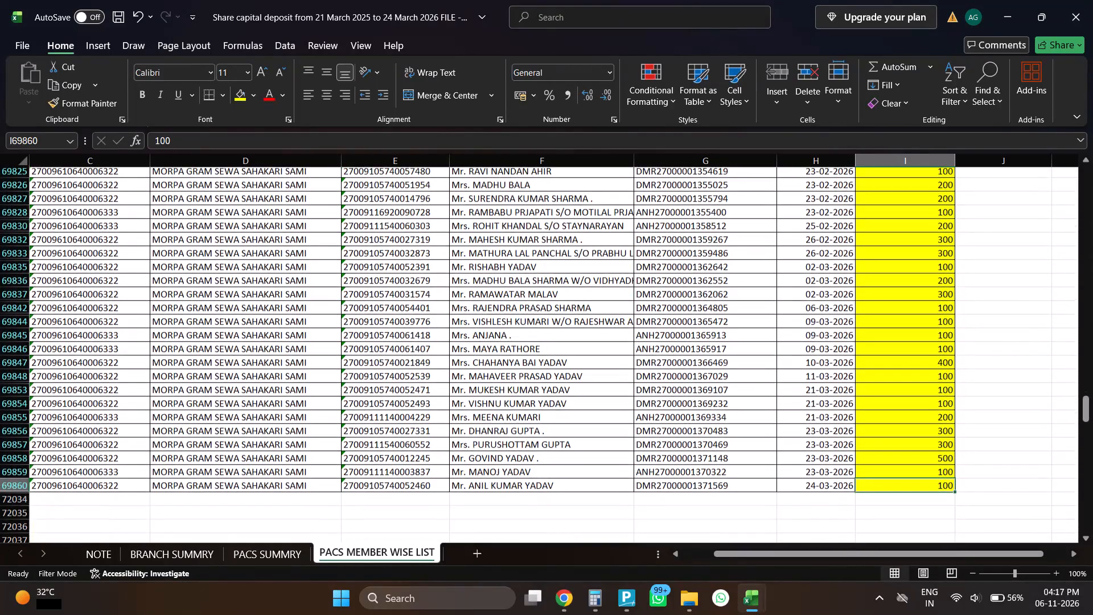
drag(866, 269, 881, 486)
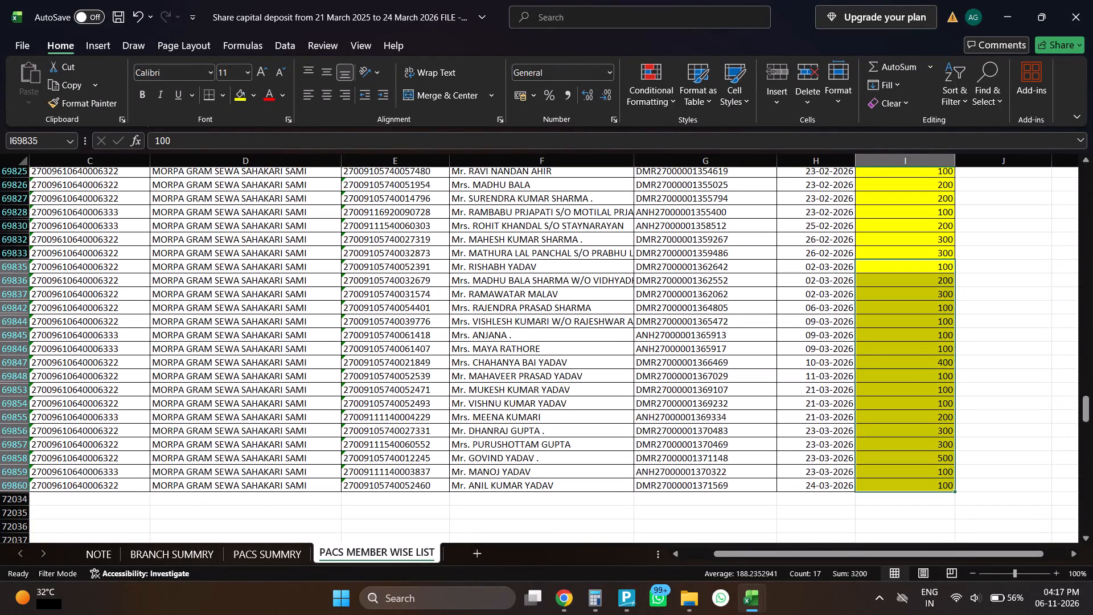
Add 3200 and 2000 in Calculator for the two workbooks' March 2026 deposits and compare with the General Ledger's March debit total.
key(super+2)
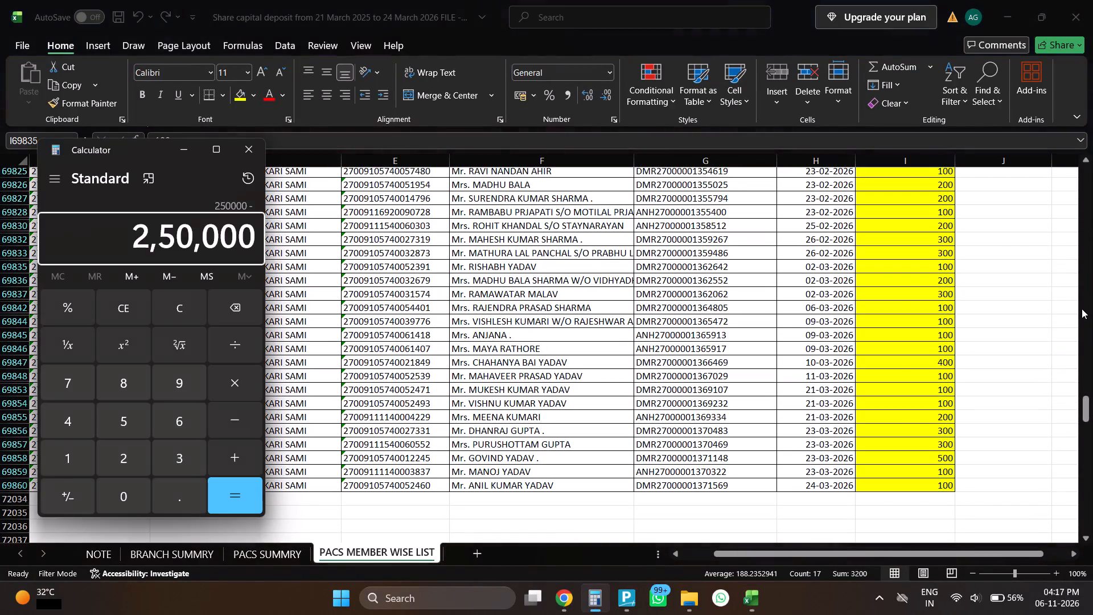
key(Escape)
text(3200+)
key(alt+Tab)
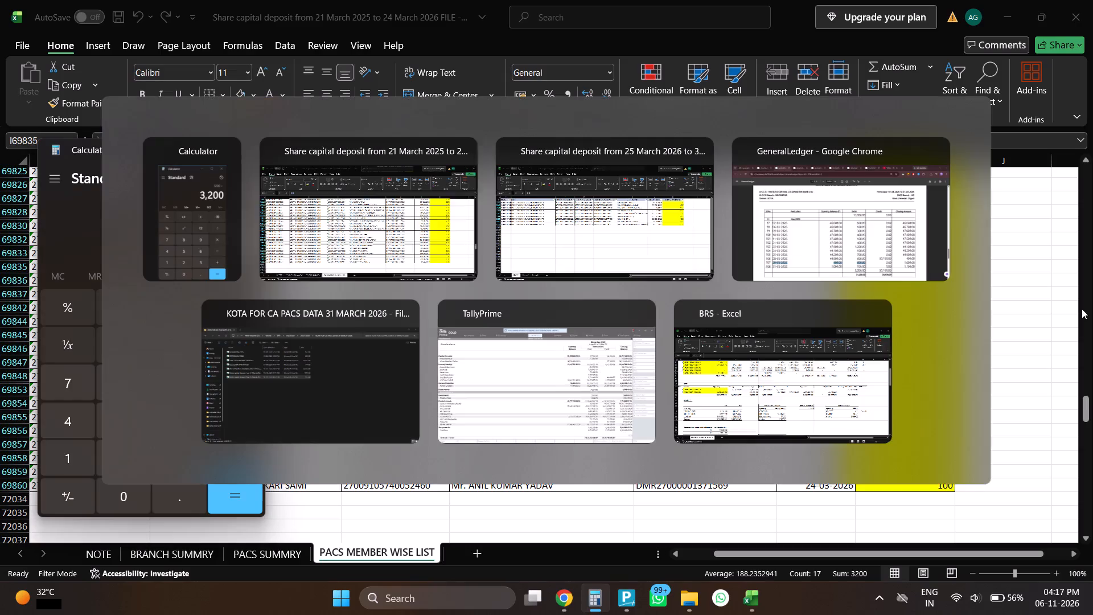
key(alt+Tab)
key(alt+Tab)
text(+2000+)
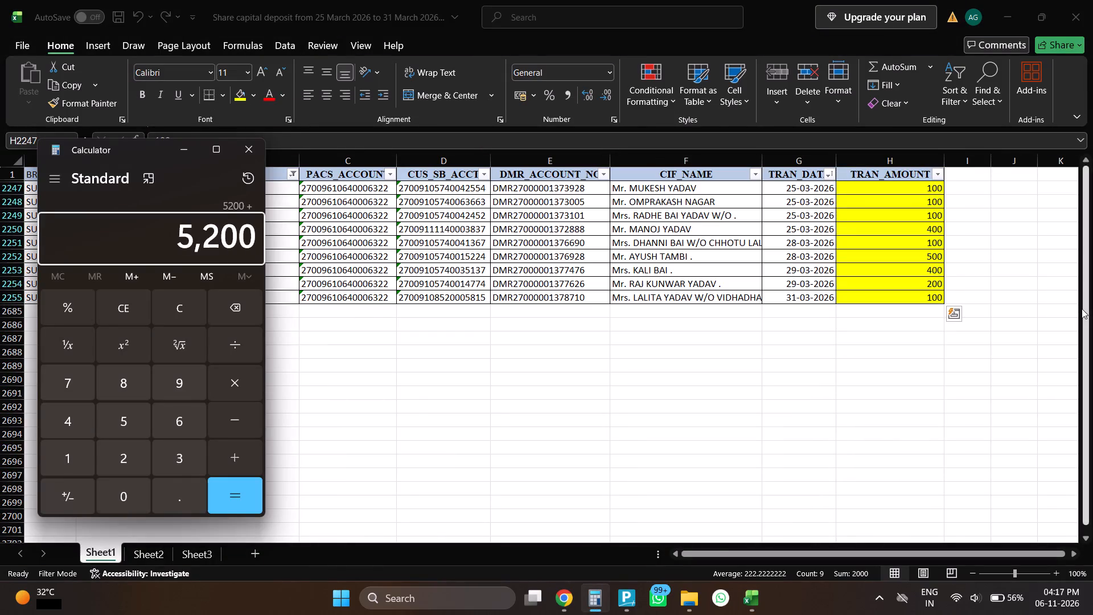
key(alt+Tab)
key(alt+Tab)
key(alt+Tab)
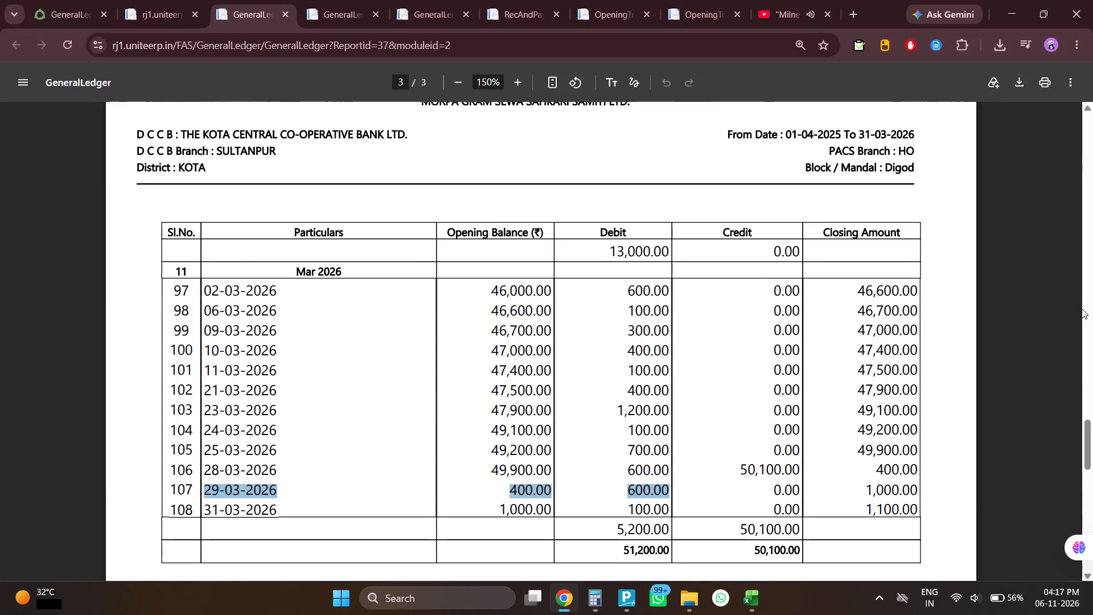
key(alt+Tab)
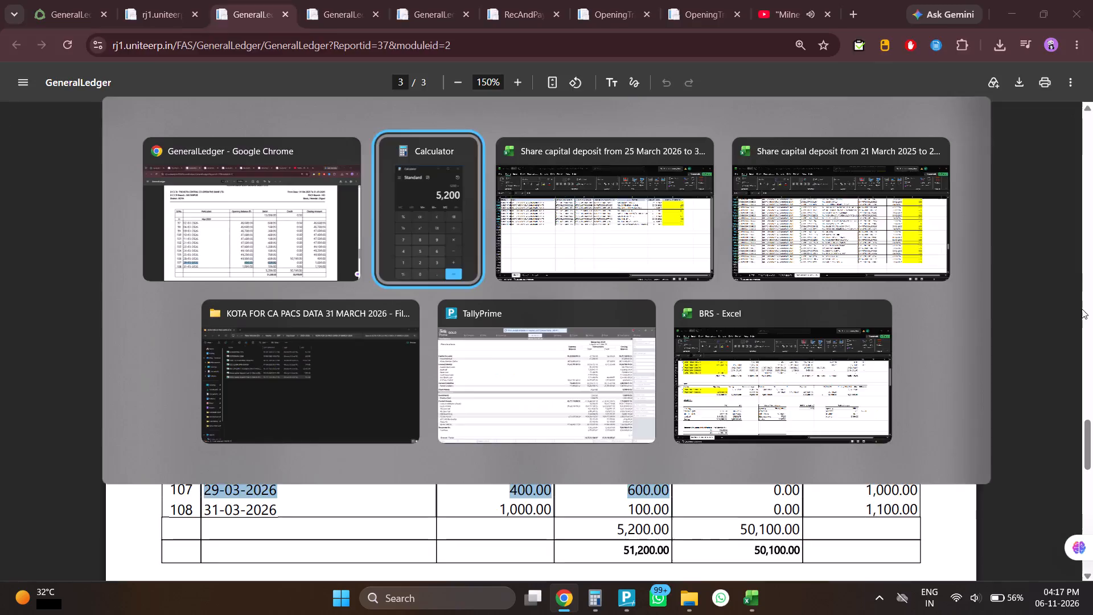
Save and close the share capital deposit workbook covering 25 March 2026 to 31 March 2026.
key(alt+Tab)
scroll(1001, 350, up, 5)
key(ctrl+s)
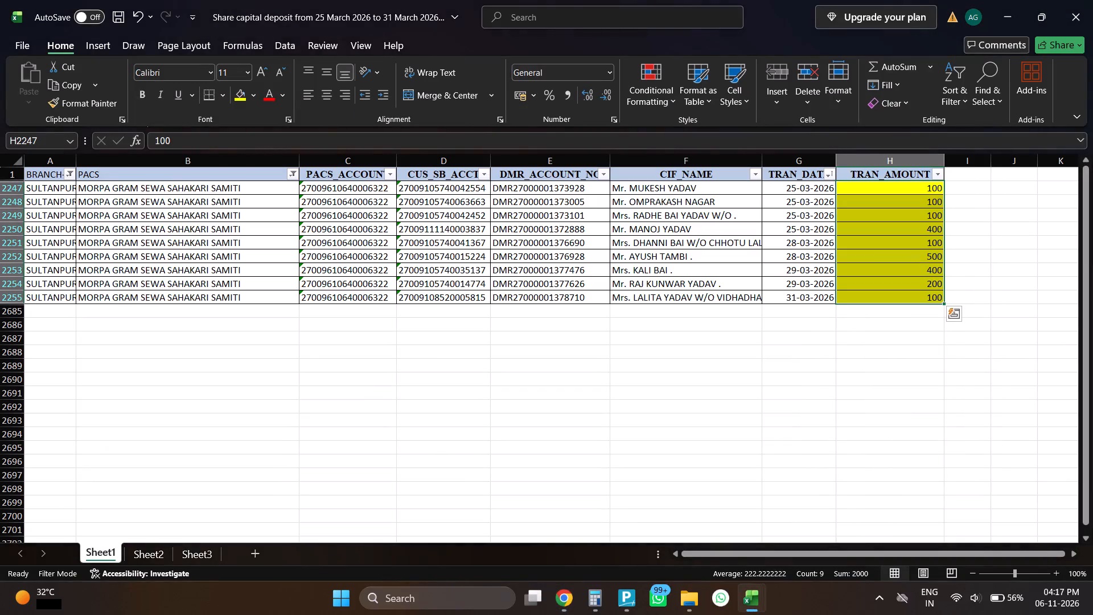
click(1092, 0)
Total the three unhighlighted TRAN_AMOUNT values dated 21-03-2025 to 26-03-2025 at the start of the PACS MEMBER WISE LIST.
scroll(652, 504, up, 20)
scroll(652, 504, up, 9)
scroll(652, 504, down, 1)
scroll(652, 504, up, 20)
scroll(652, 504, up, 7)
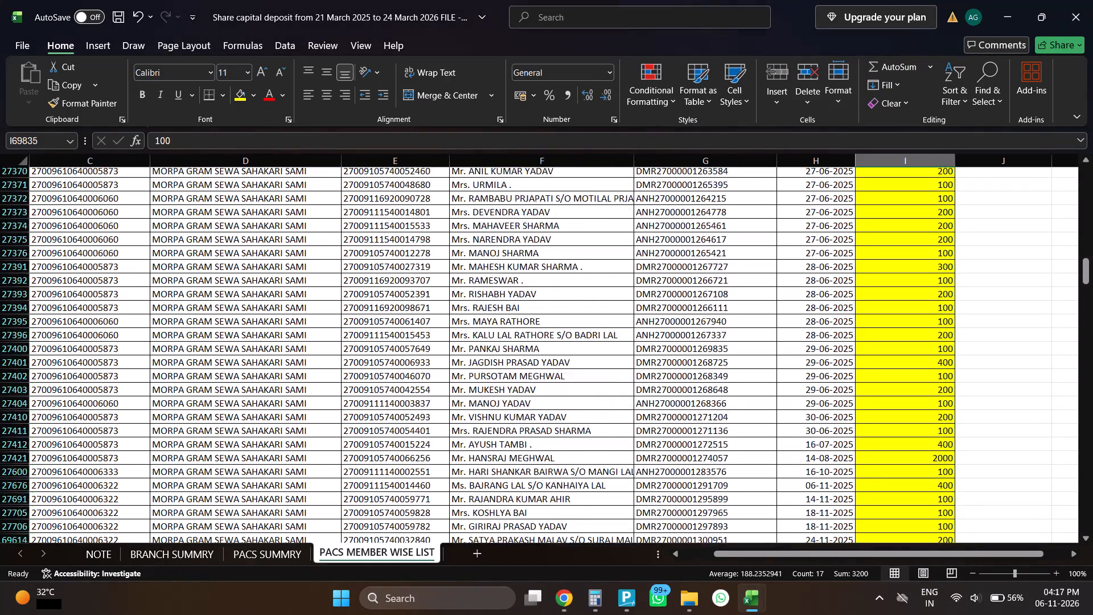
scroll(652, 504, up, 20)
scroll(652, 504, up, 15)
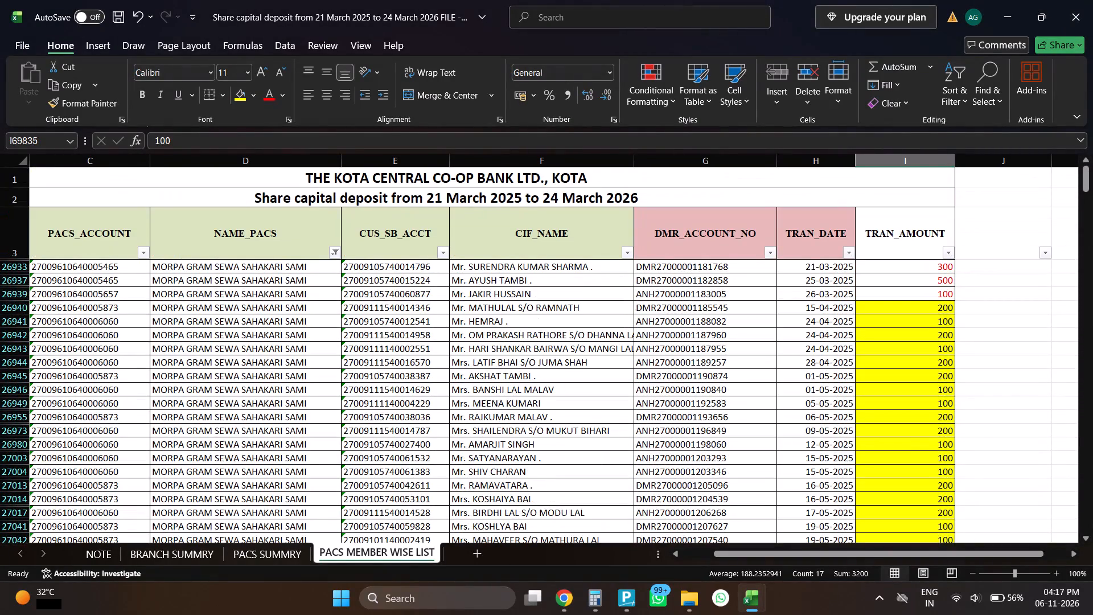
drag(934, 265, 938, 289)
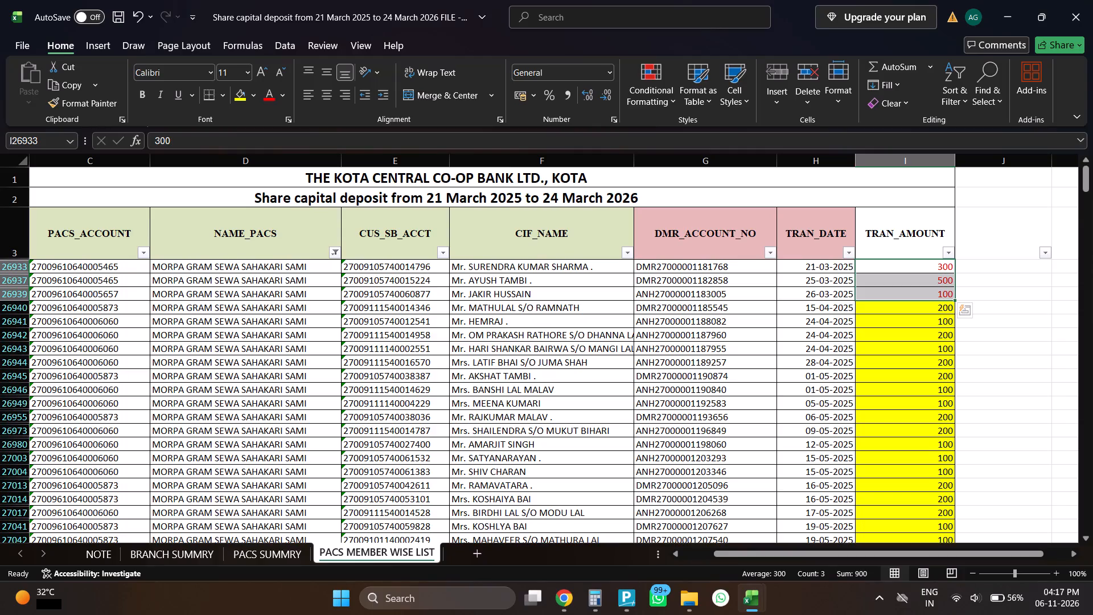
scroll(832, 398, up, 2)
key(alt+Tab)
key(alt+Tab)
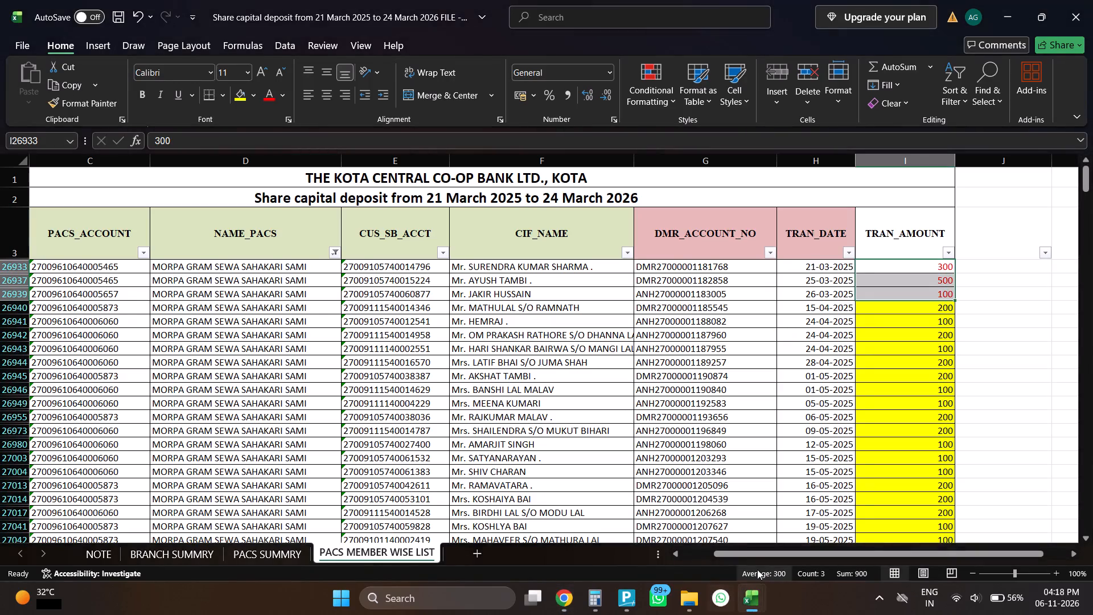
drag(754, 557, 650, 564)
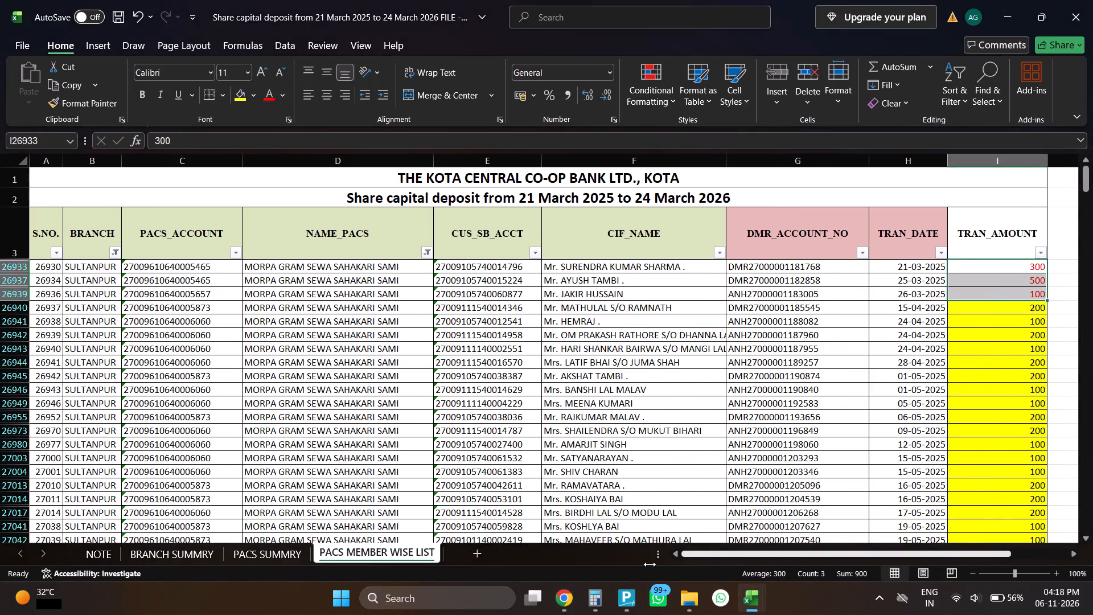
Check the March 2025 deposits total against the Online Hissa opening amount in the BRS workbook.
key(alt+Tab)
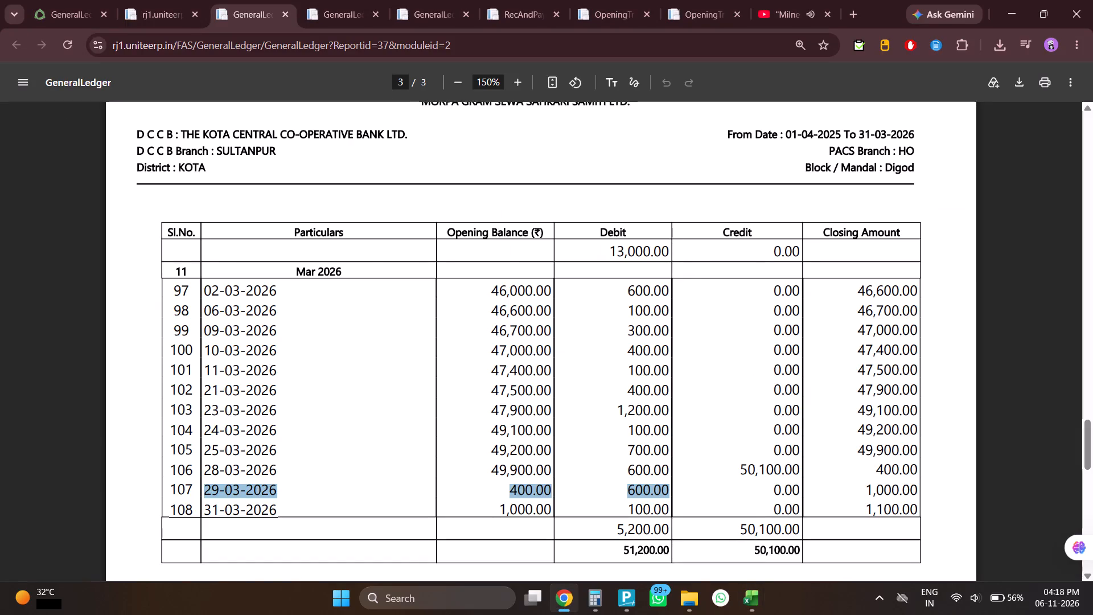
key(alt+Tab)
key(alt+Tab)
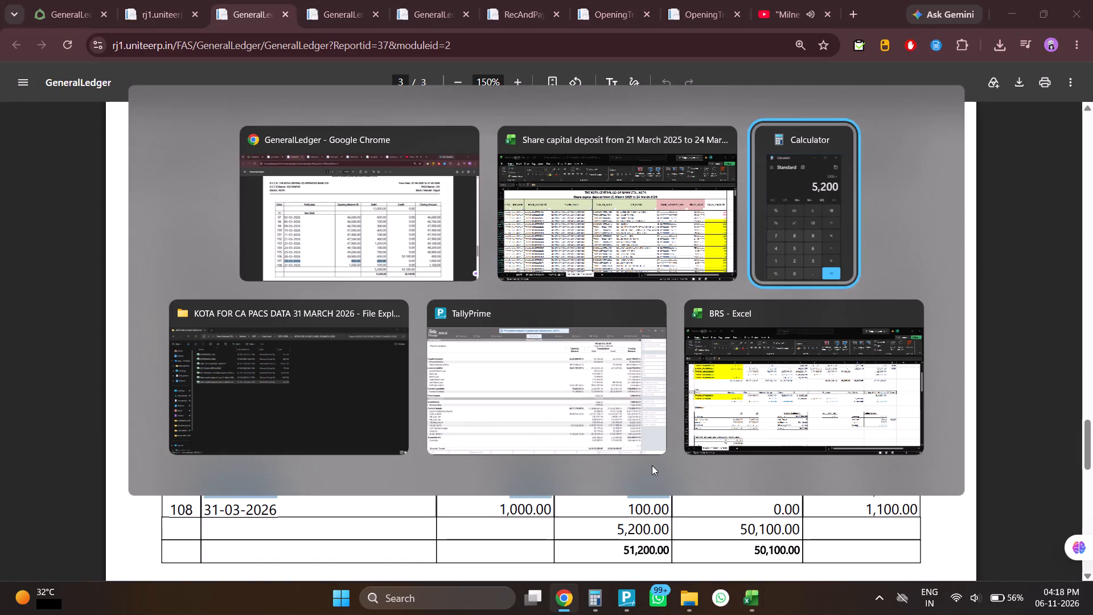
key(alt+Tab)
key(alt+Tab)
key(alt+Tab)
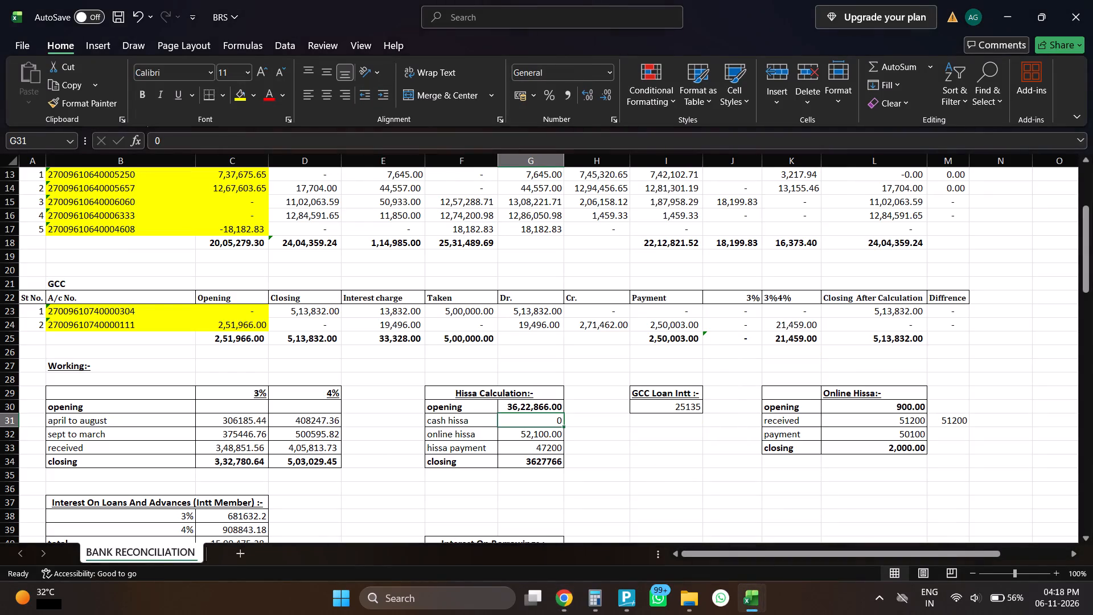
click(860, 413)
Review the monthly debits across the General Ledger report and compare them with the Online Hissa working in the BRS workbook.
key(alt+Tab)
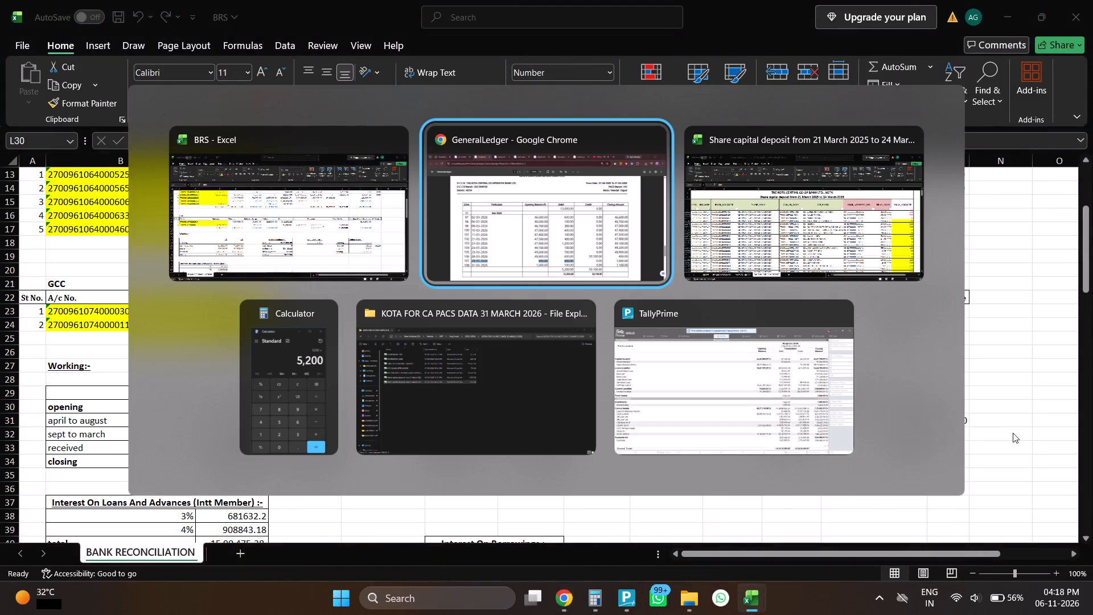
scroll(985, 451, up, 20)
scroll(985, 451, up, 8)
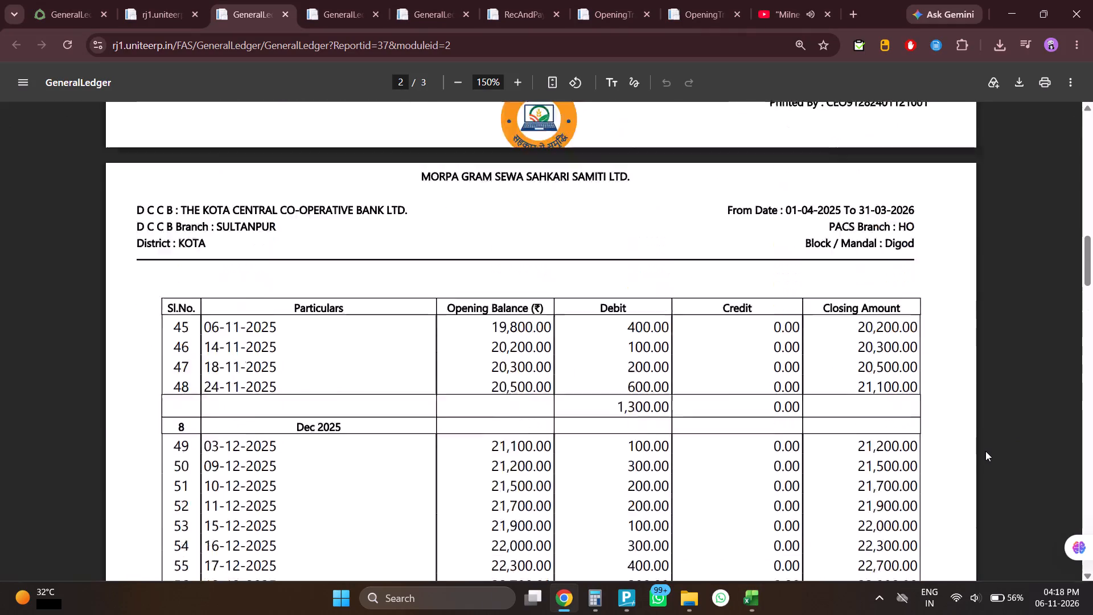
scroll(985, 451, up, 20)
scroll(985, 451, up, 2)
scroll(985, 451, down, 15)
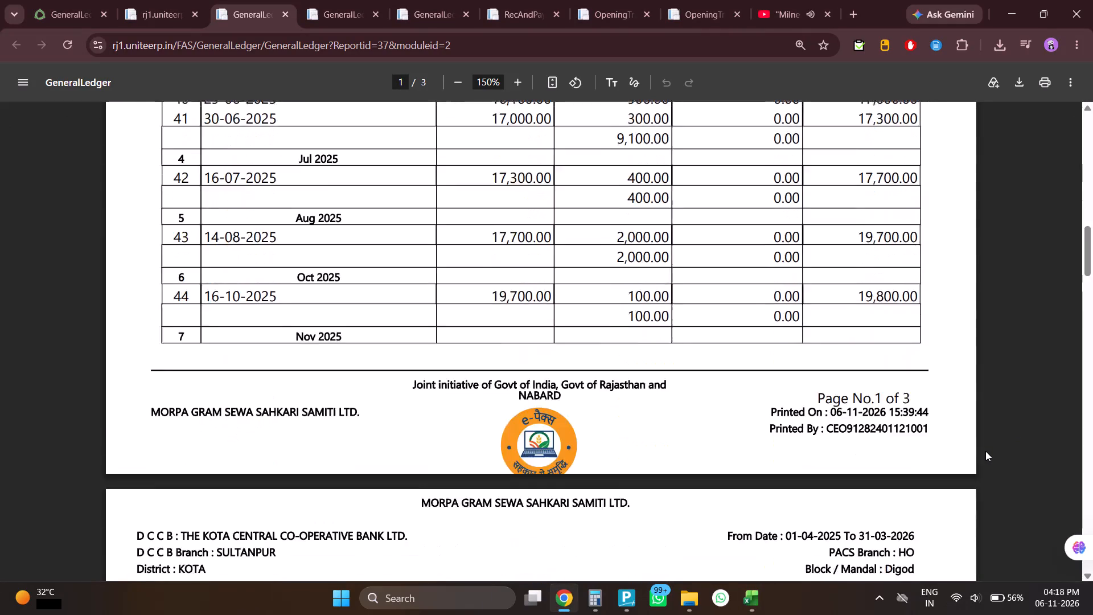
scroll(985, 451, down, 18)
scroll(985, 451, up, 1)
scroll(985, 451, down, 12)
key(alt+Tab)
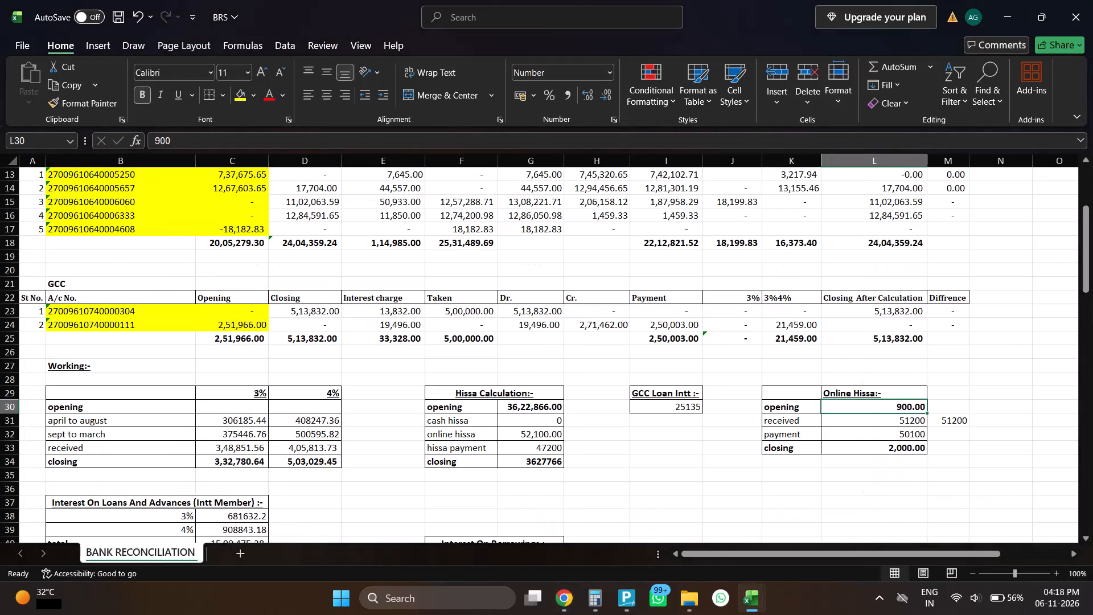
Return to the ERP's General Ledger search page in the browser and go to the ERP home page.
key(alt+Tab)
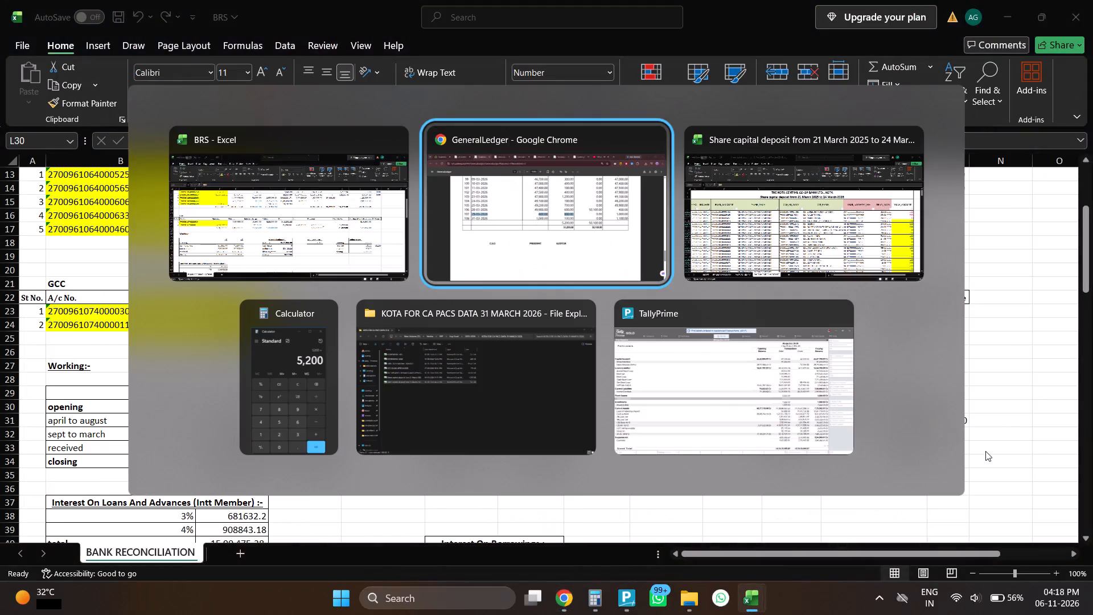
click(92, 0)
click(91, 88)
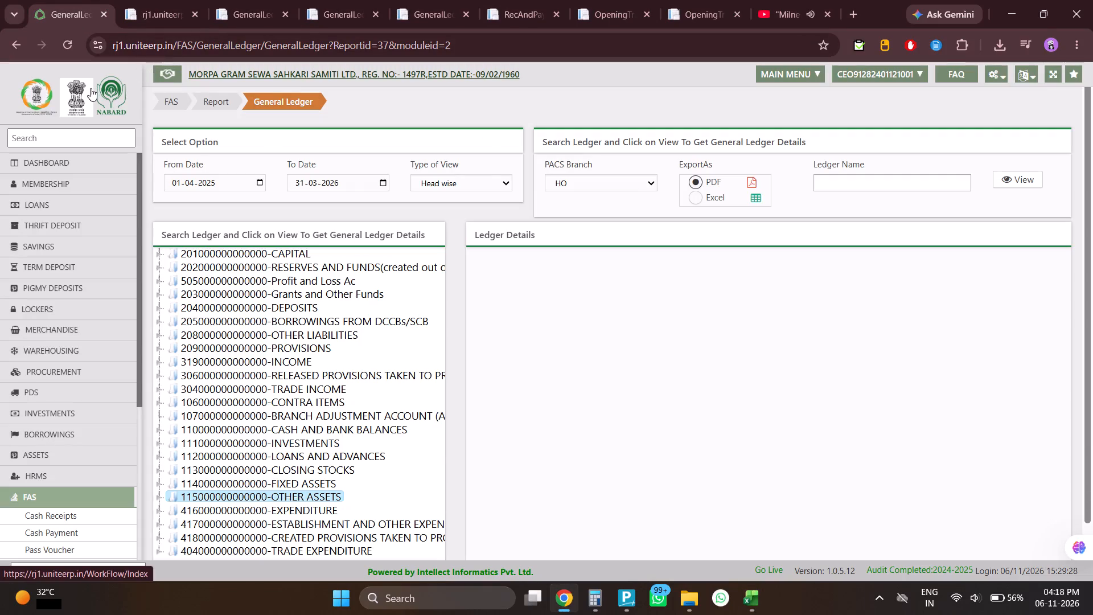